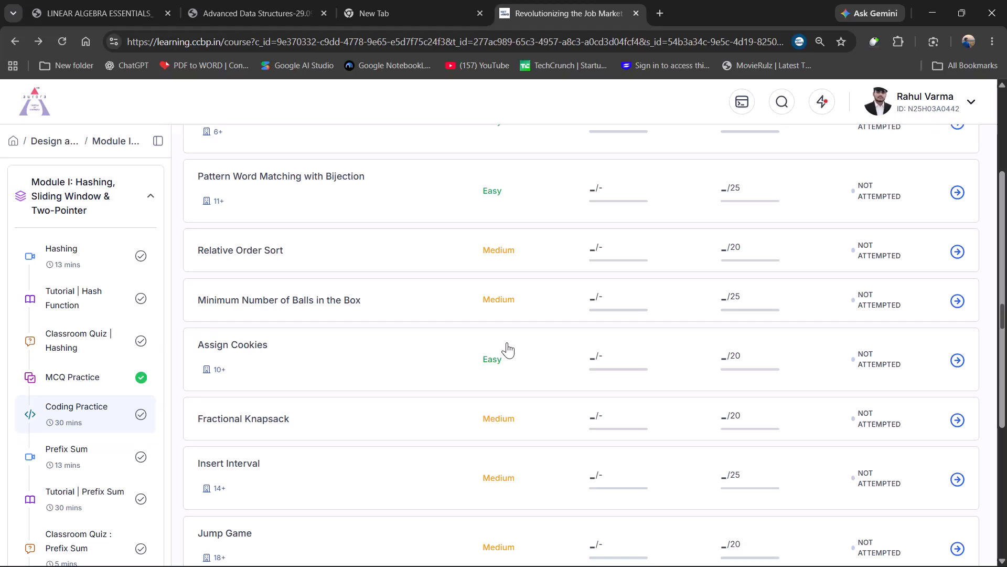
Check the Coding Practice question lists of the Hashing, Prefix Sum and Sliding Window sections for Shortest Subarray with Sum k.
{"action": "scroll", "coordinate": [507, 342], "scroll_direction": "down", "scroll_amount": 3}
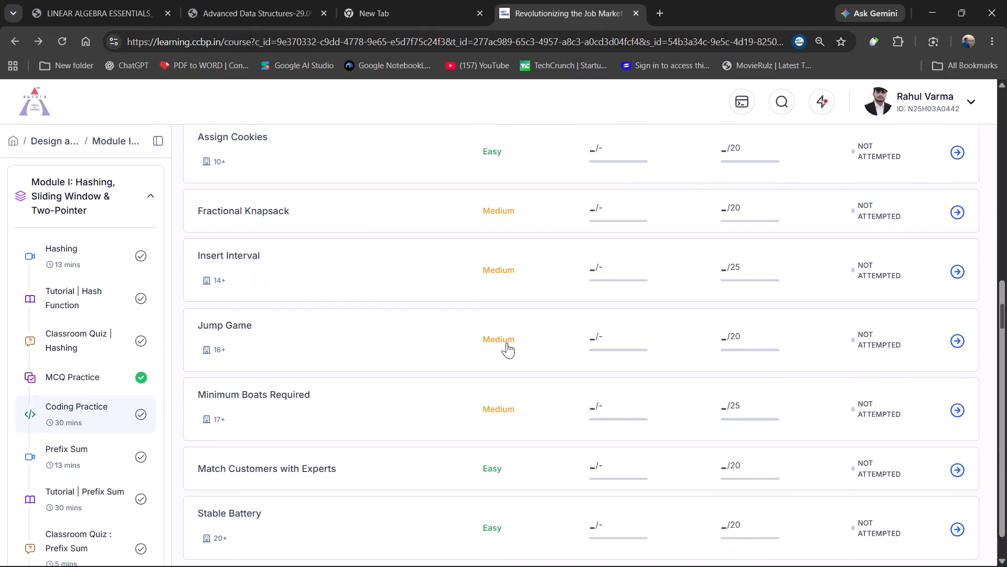
{"action": "scroll", "coordinate": [507, 342], "scroll_direction": "down", "scroll_amount": 1}
{"action": "scroll", "coordinate": [123, 413], "scroll_direction": "down", "scroll_amount": 1}
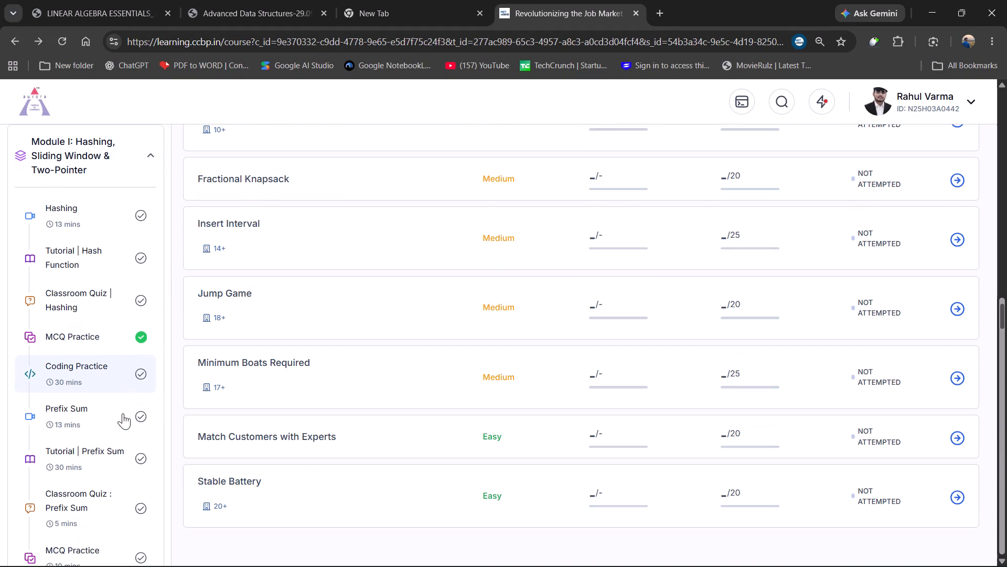
{"action": "scroll", "coordinate": [123, 413], "scroll_direction": "down", "scroll_amount": 3}
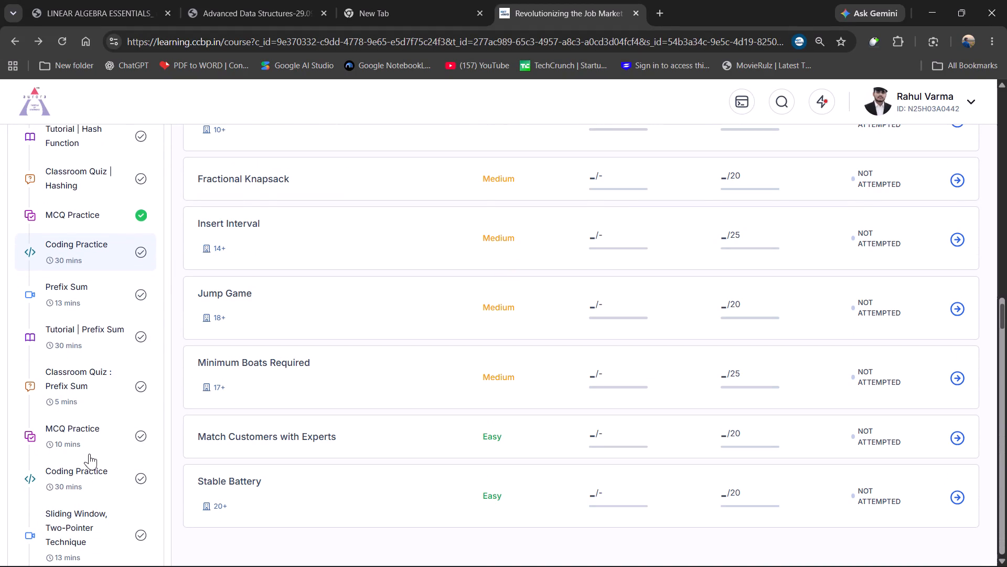
{"action": "left_click", "coordinate": [102, 476]}
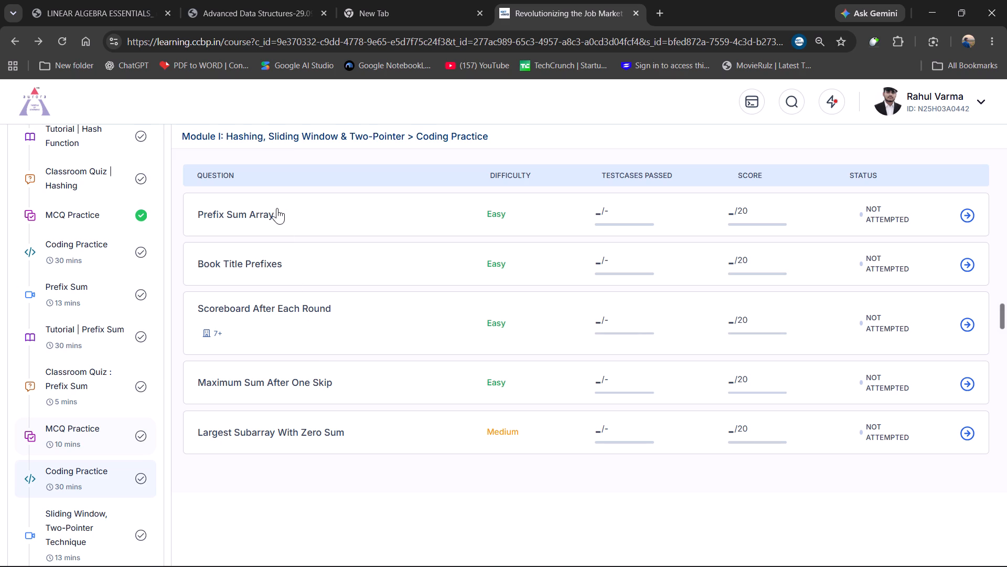
{"action": "scroll", "coordinate": [73, 430], "scroll_direction": "down", "scroll_amount": 1}
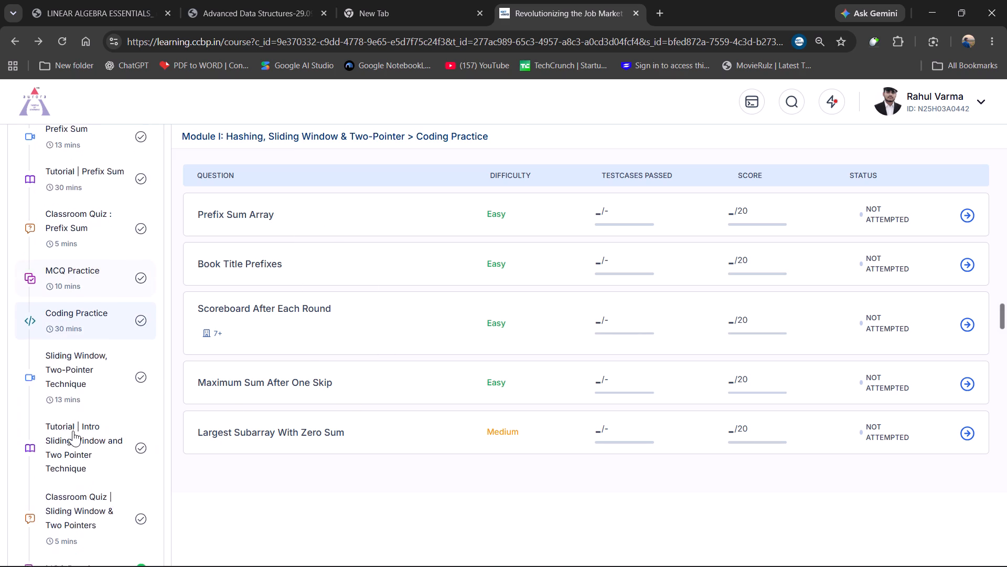
{"action": "scroll", "coordinate": [73, 430], "scroll_direction": "down", "scroll_amount": 3}
{"action": "left_click", "coordinate": [79, 431]}
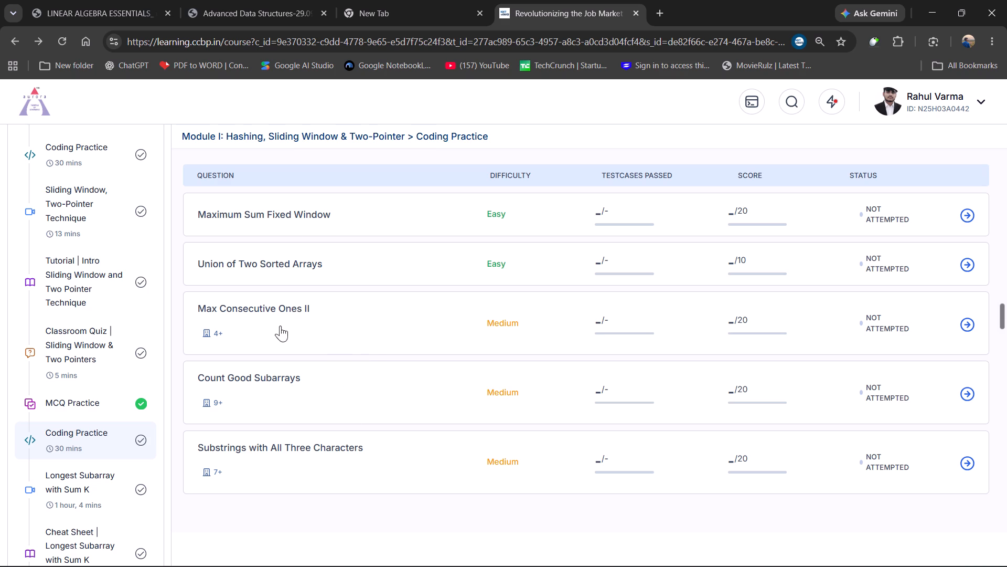
Open the Shortest Subarray with Sum k question from the Coding Practice set of the Longest Subarray with Sum K section.
{"action": "scroll", "coordinate": [112, 415], "scroll_direction": "down", "scroll_amount": 3}
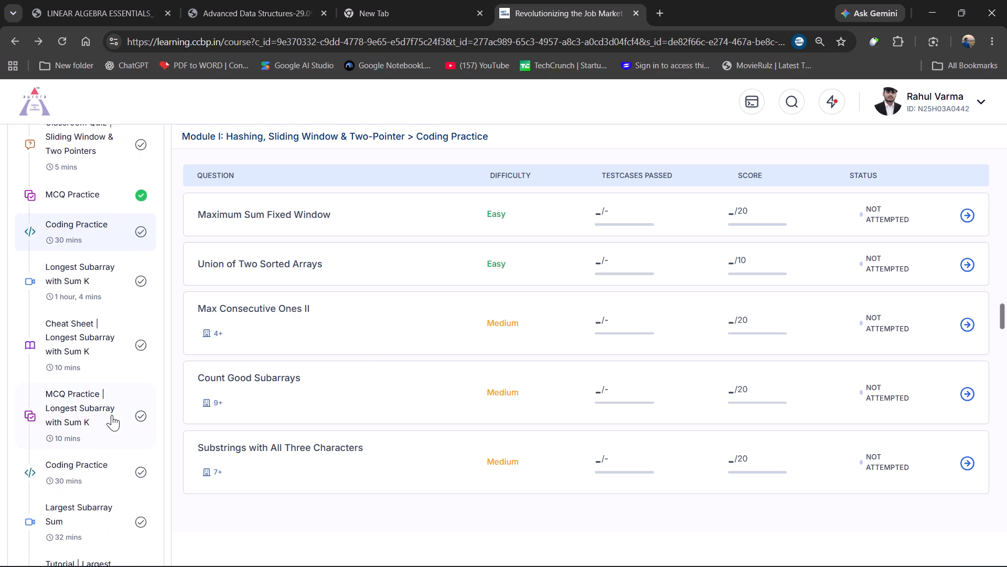
{"action": "scroll", "coordinate": [112, 415], "scroll_direction": "down", "scroll_amount": 1}
{"action": "left_click", "coordinate": [82, 361]}
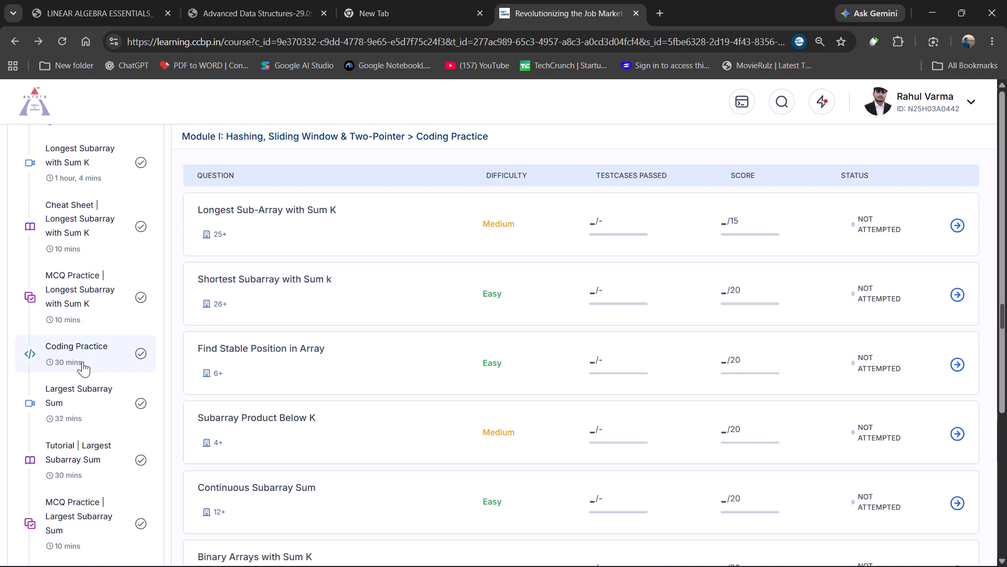
{"action": "scroll", "coordinate": [373, 315], "scroll_direction": "down", "scroll_amount": 1}
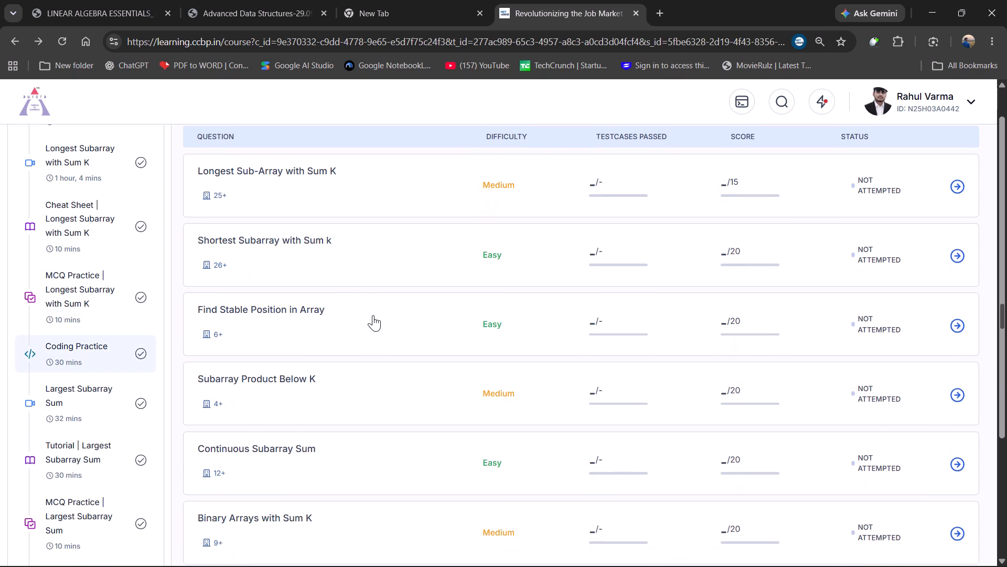
{"action": "scroll", "coordinate": [373, 315], "scroll_direction": "down", "scroll_amount": 2}
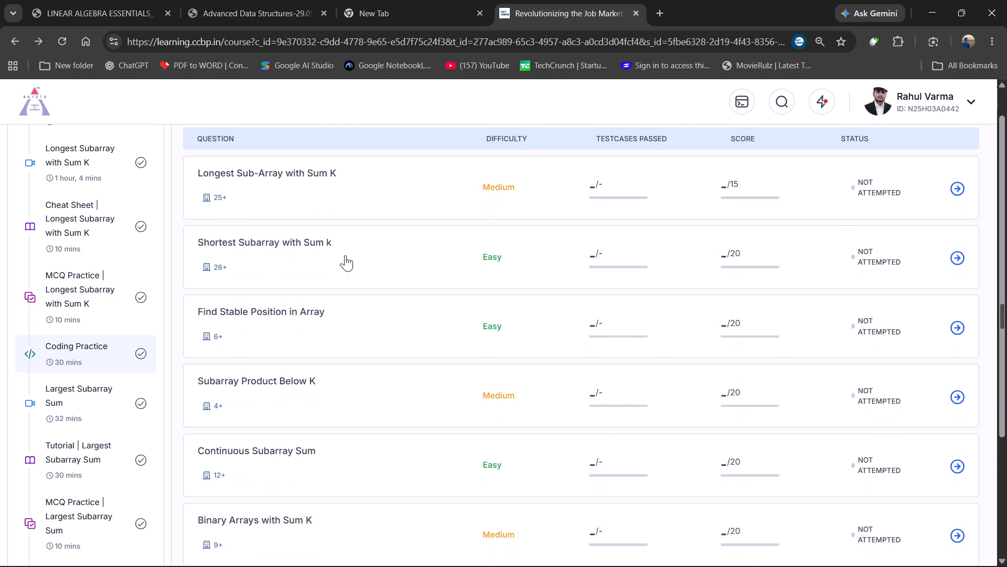
{"action": "left_click", "coordinate": [345, 255]}
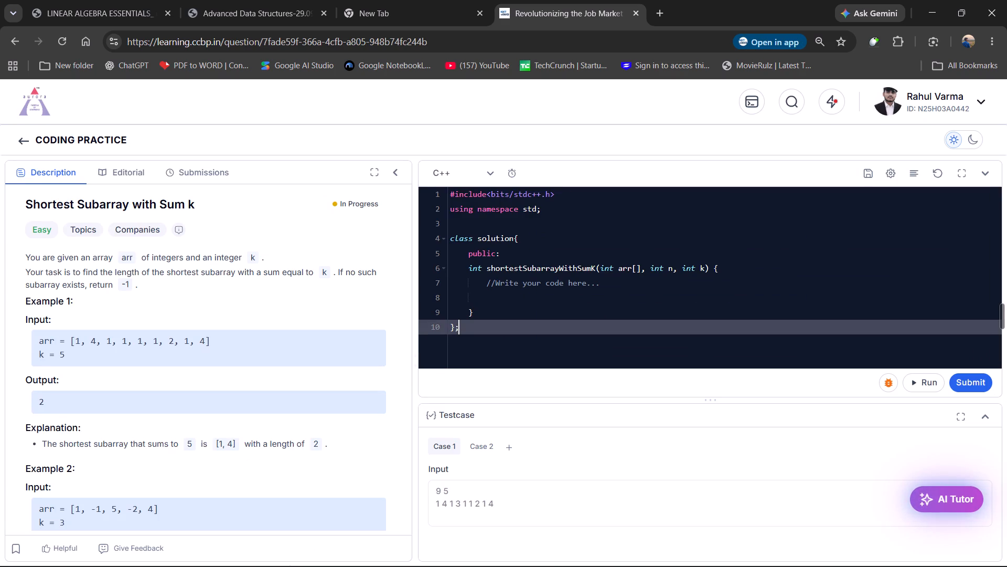
{"action": "key", "text": "shift+super+s"}
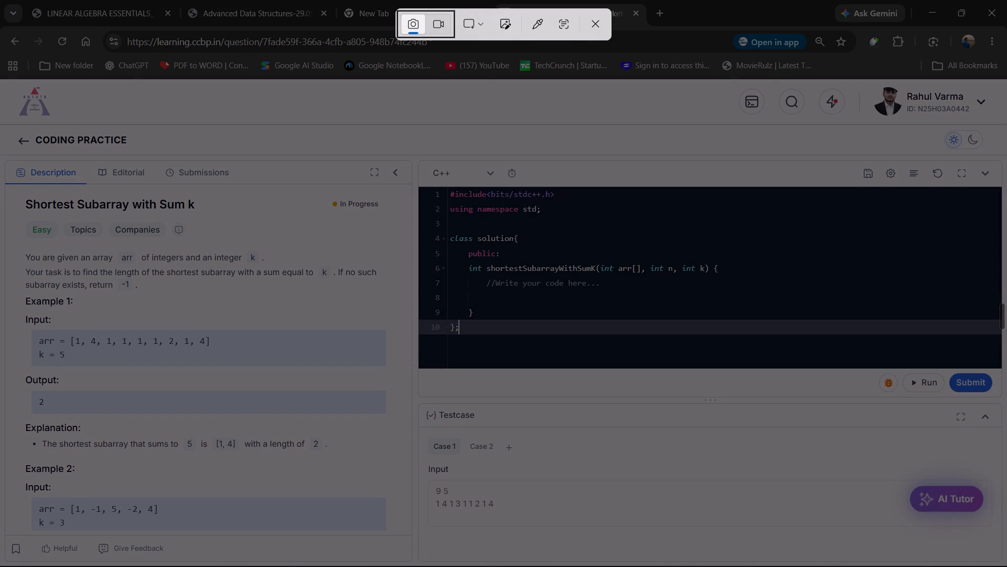
{"action": "left_click_drag", "start_coordinate": [0, 79], "coordinate": [1003, 550]}
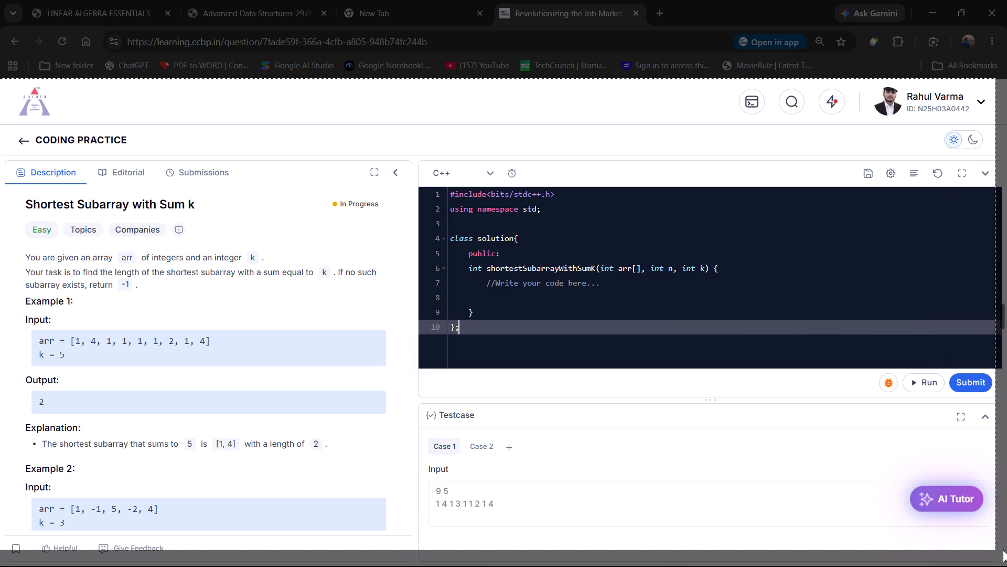
{"action": "left_click_drag", "start_coordinate": [1003, 550], "coordinate": [1006, 559]}
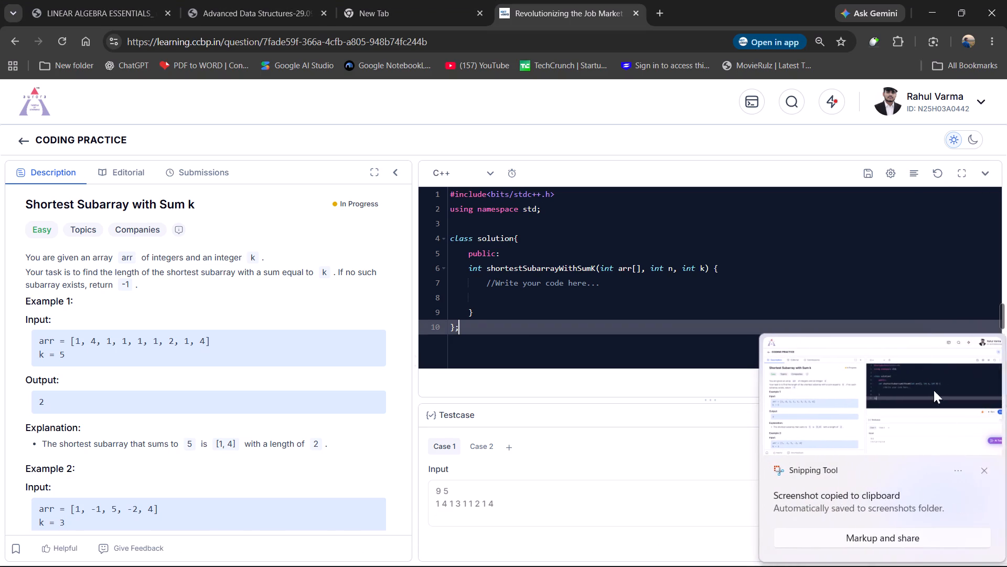
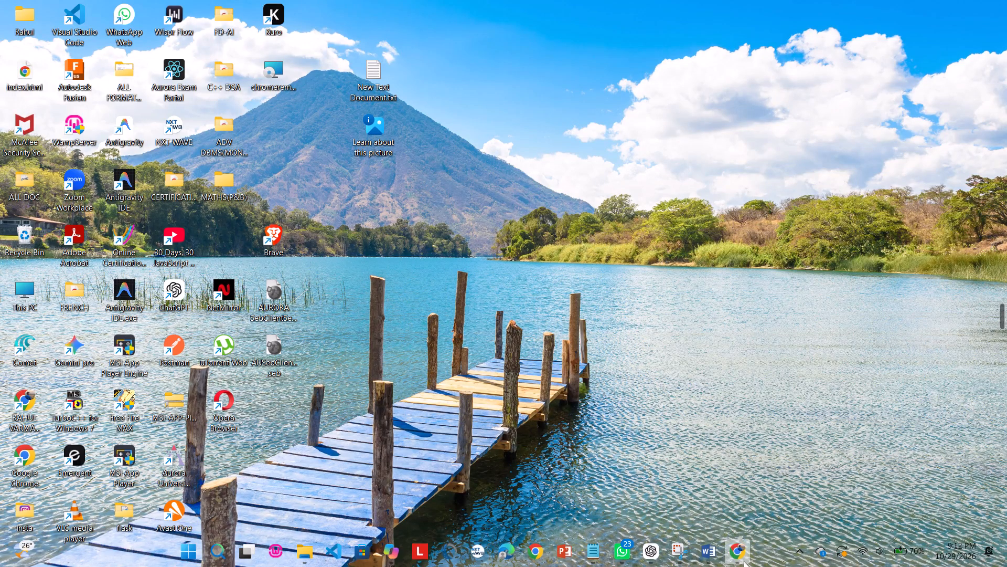
Switch back to Chrome, leave the Max Pair Sum in Subarrays question and open the Coding Practice set of the Two Sum section.
{"action": "left_click", "coordinate": [737, 483]}
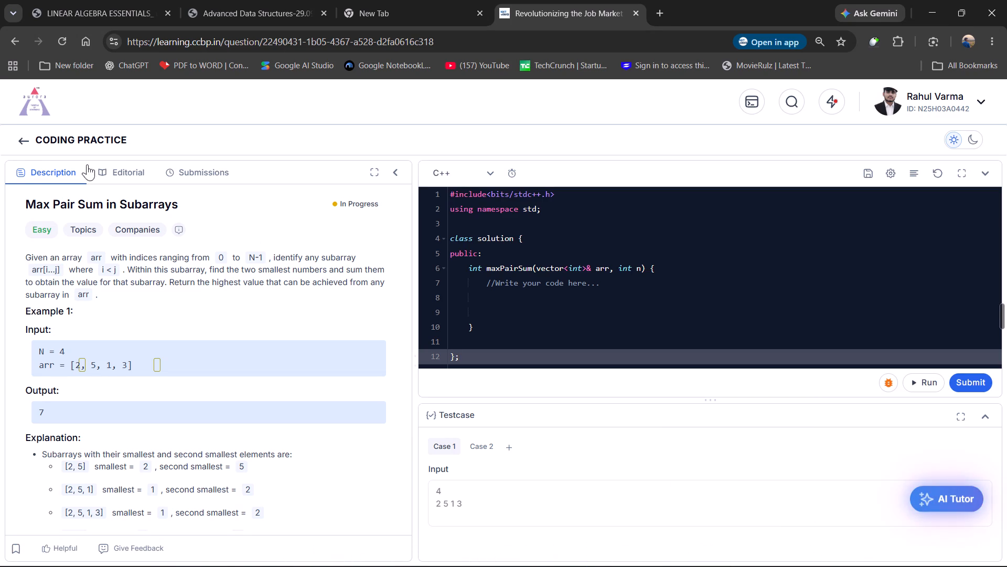
{"action": "left_click", "coordinate": [19, 143]}
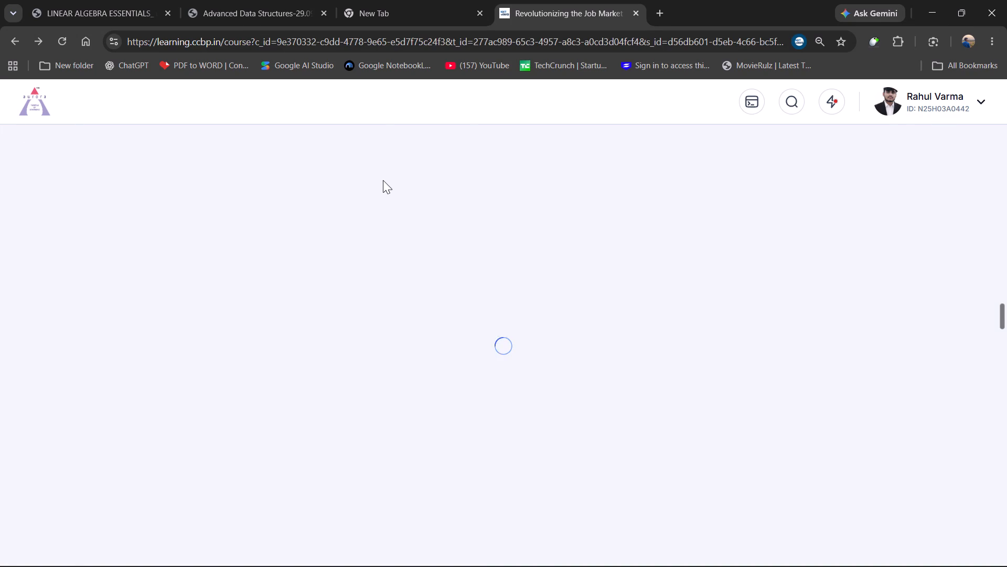
{"action": "scroll", "coordinate": [130, 369], "scroll_direction": "down", "scroll_amount": 1}
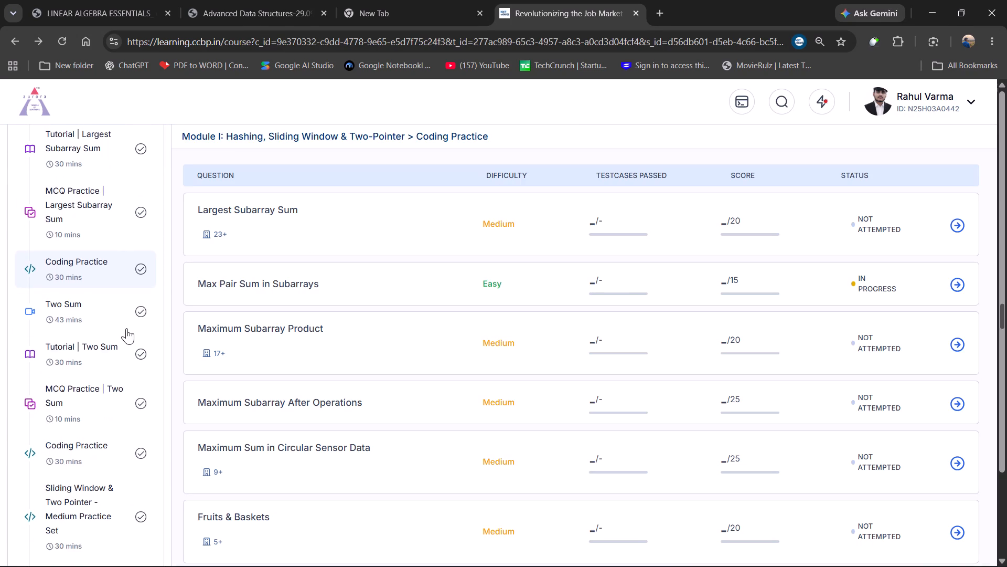
{"action": "scroll", "coordinate": [126, 328], "scroll_direction": "down", "scroll_amount": 1}
{"action": "left_click", "coordinate": [95, 373]}
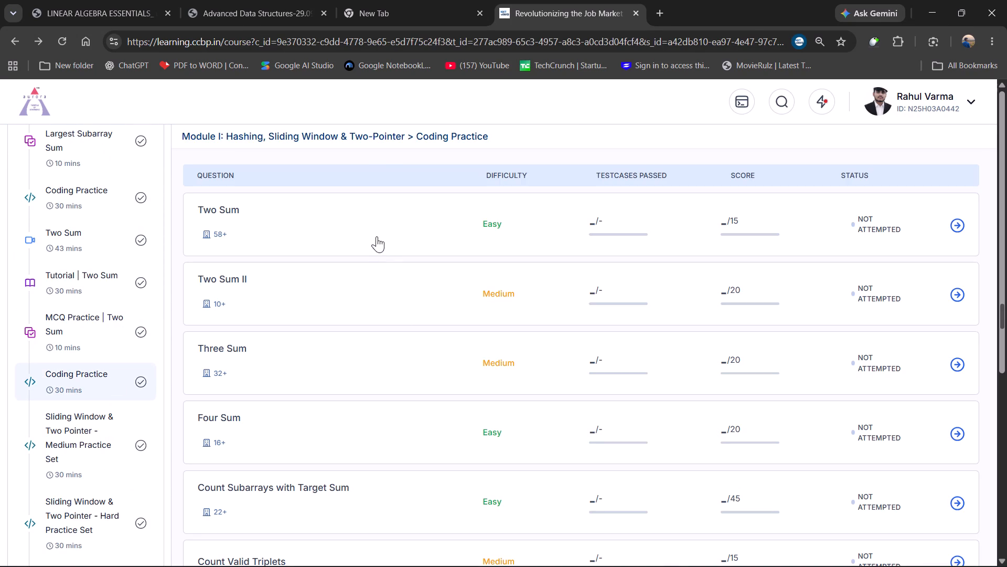
Look through the Two Sum section's Coding Practice question list for the next lab problem.
{"action": "scroll", "coordinate": [468, 412], "scroll_direction": "down", "scroll_amount": 2}
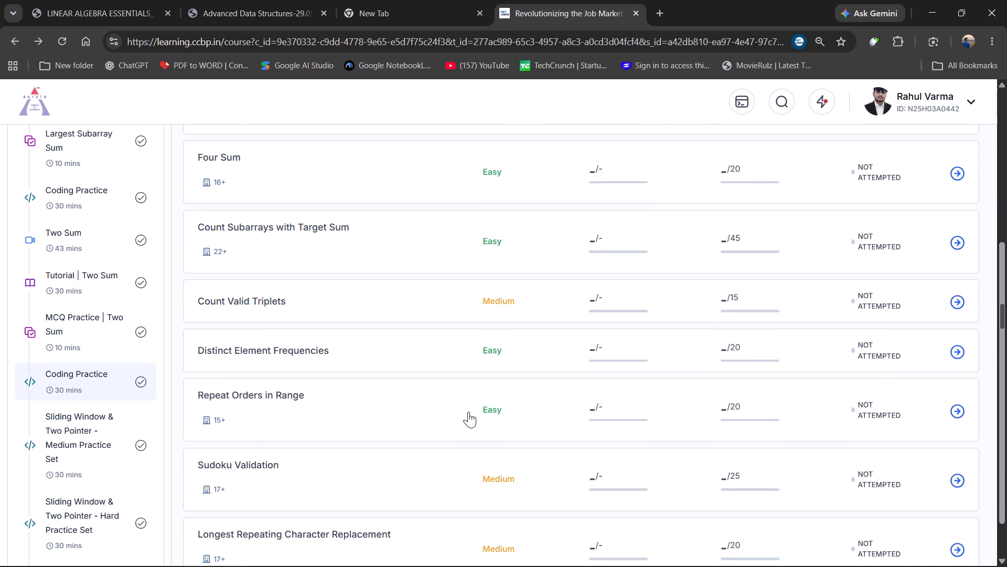
{"action": "scroll", "coordinate": [468, 412], "scroll_direction": "down", "scroll_amount": 1}
{"action": "scroll", "coordinate": [417, 248], "scroll_direction": "down", "scroll_amount": 2}
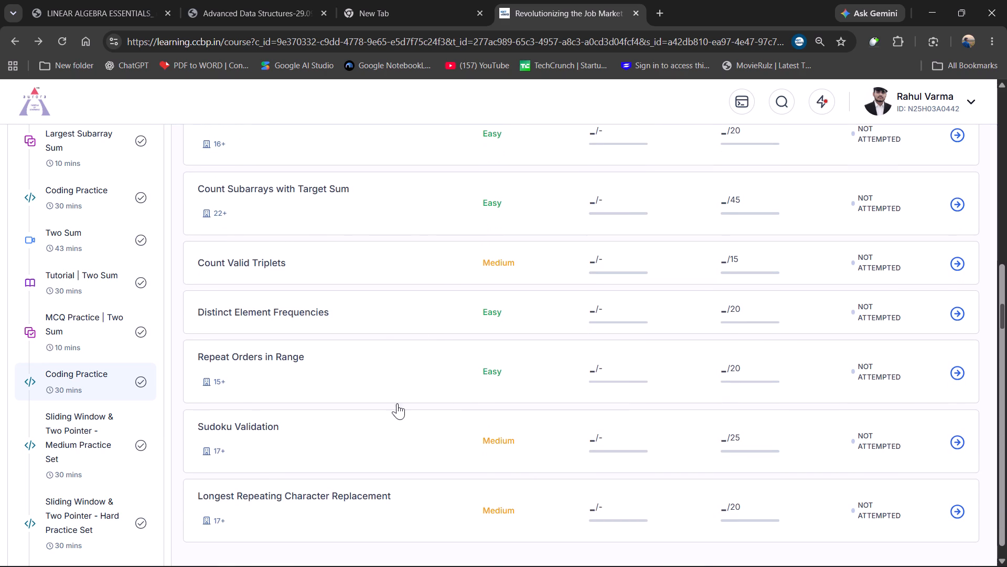
{"action": "scroll", "coordinate": [371, 296], "scroll_direction": "up", "scroll_amount": 3}
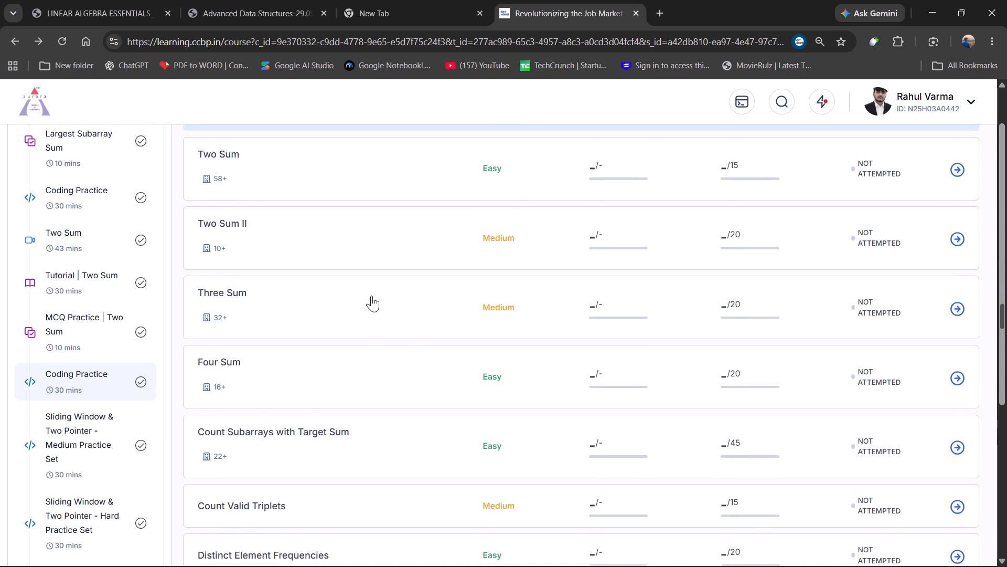
{"action": "scroll", "coordinate": [371, 296], "scroll_direction": "up", "scroll_amount": 1}
{"action": "scroll", "coordinate": [371, 296], "scroll_direction": "down", "scroll_amount": 3}
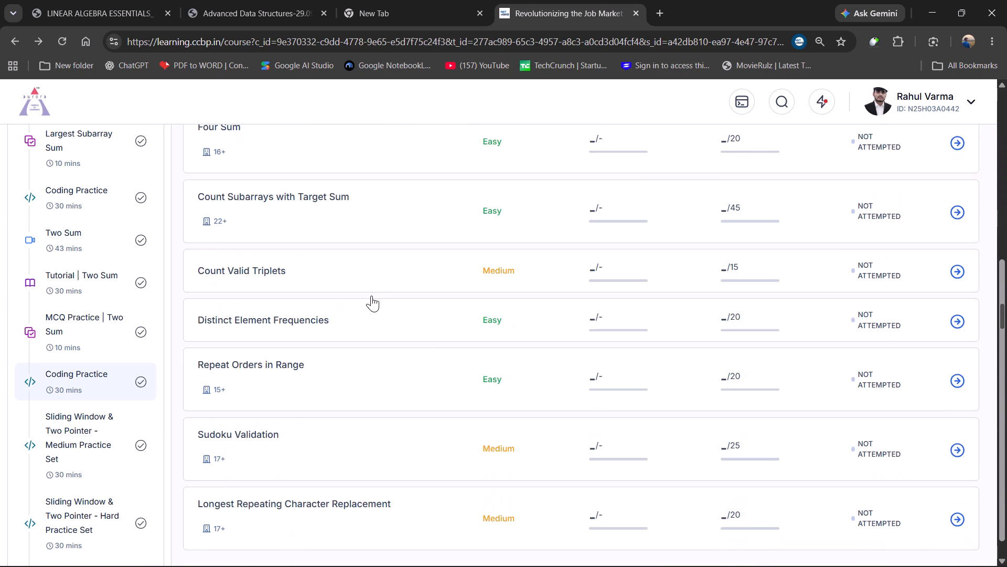
{"action": "scroll", "coordinate": [371, 296], "scroll_direction": "down", "scroll_amount": 1}
Browse Module II: Linked Lists and view the Coding Practice questions of the Introduction to Doubly Linked List section.
{"action": "scroll", "coordinate": [114, 368], "scroll_direction": "down", "scroll_amount": 2}
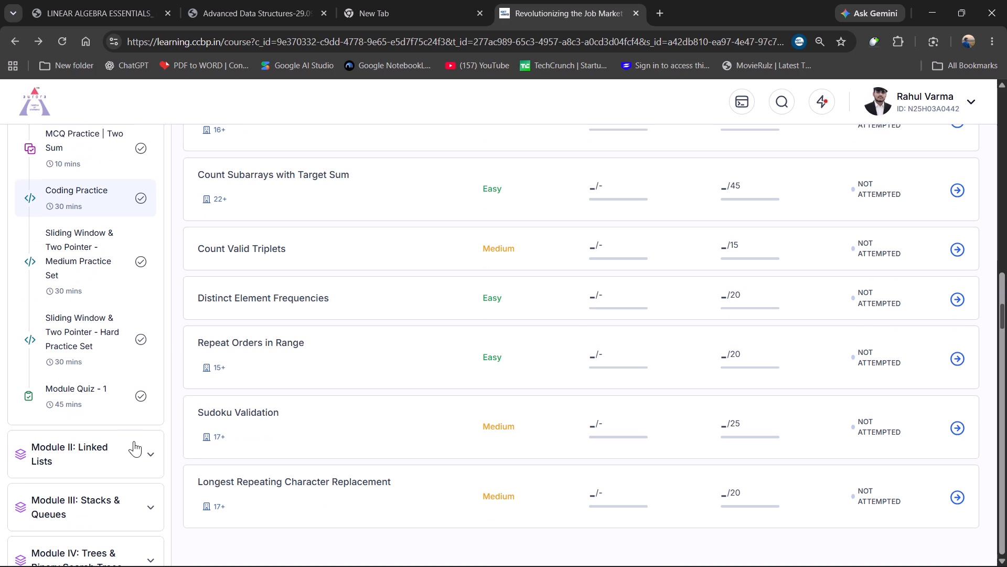
{"action": "left_click", "coordinate": [134, 441]}
{"action": "scroll", "coordinate": [117, 351], "scroll_direction": "up", "scroll_amount": 1}
{"action": "scroll", "coordinate": [117, 351], "scroll_direction": "down", "scroll_amount": 1}
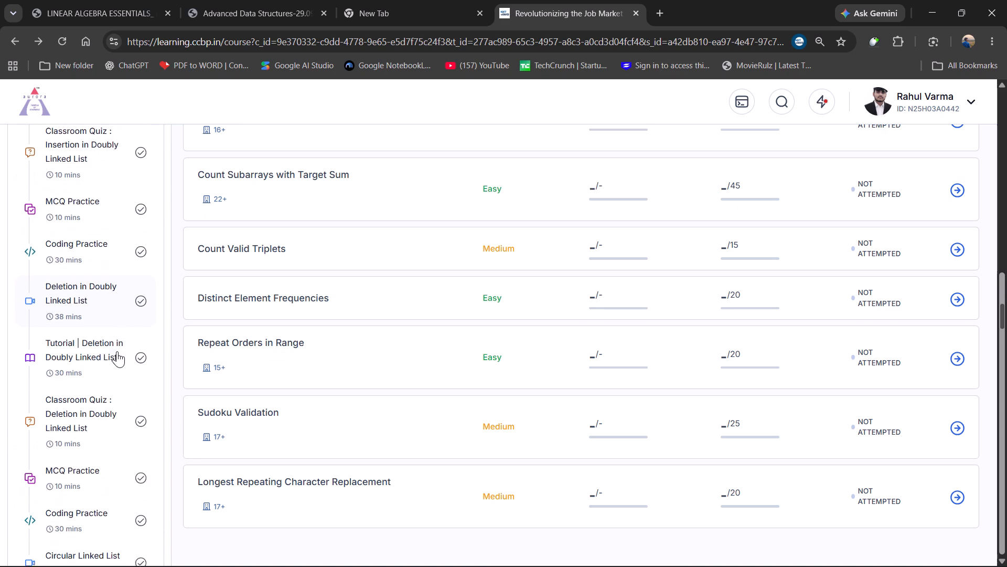
{"action": "scroll", "coordinate": [117, 351], "scroll_direction": "down", "scroll_amount": 2}
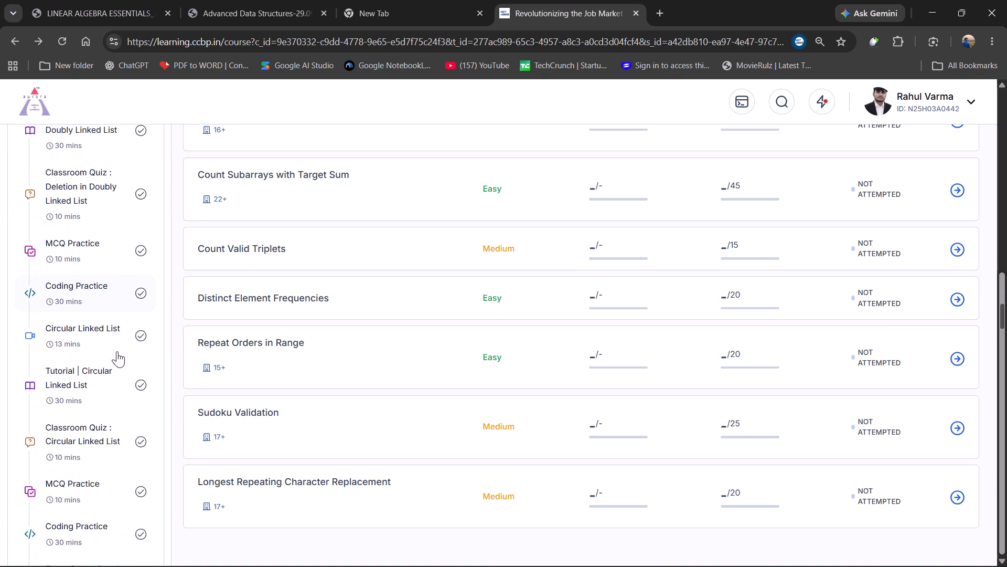
{"action": "scroll", "coordinate": [117, 351], "scroll_direction": "down", "scroll_amount": 1}
{"action": "scroll", "coordinate": [117, 351], "scroll_direction": "up", "scroll_amount": 4}
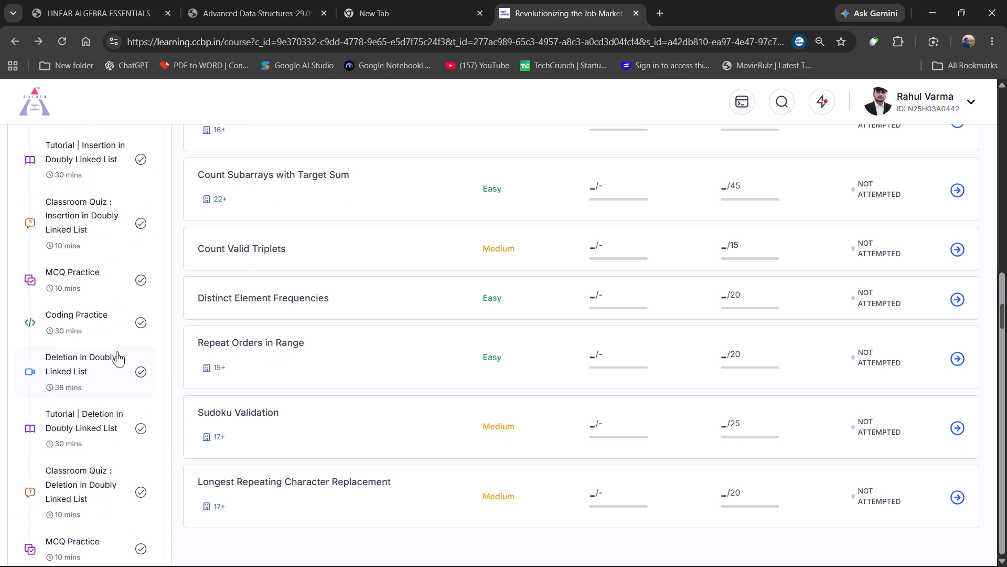
{"action": "scroll", "coordinate": [122, 218], "scroll_direction": "up", "scroll_amount": 2}
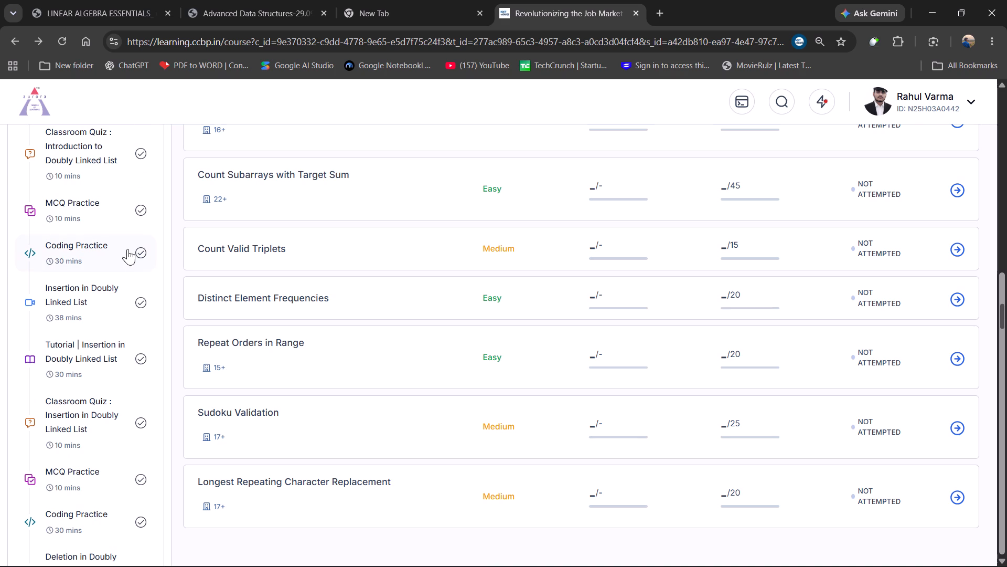
{"action": "left_click", "coordinate": [126, 245]}
Check the Coding Practice questions of the Deletion in Linked List, Insertion in Linked List and Introduction to Linked List sections.
{"action": "scroll", "coordinate": [126, 245], "scroll_direction": "up", "scroll_amount": 4}
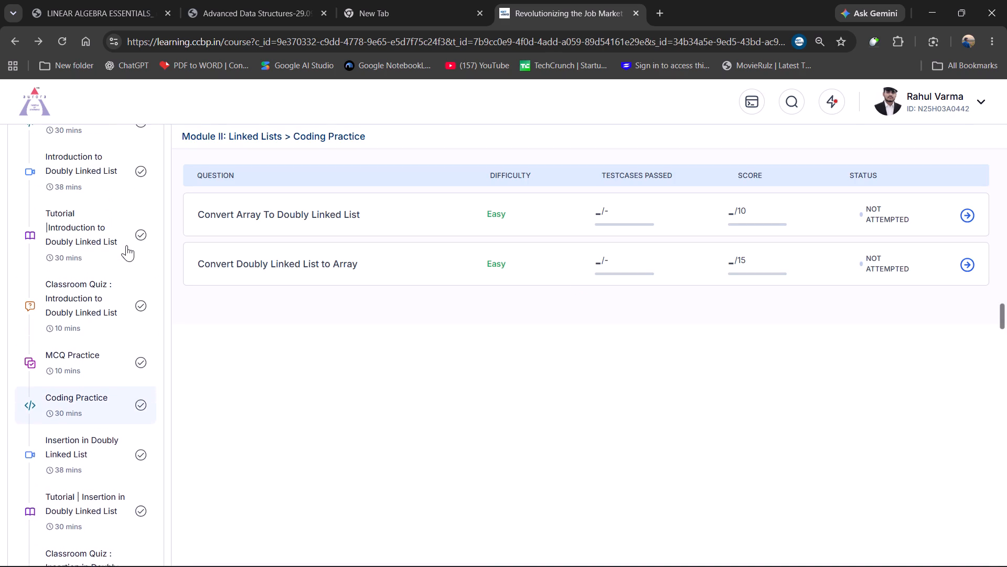
{"action": "scroll", "coordinate": [126, 245], "scroll_direction": "up", "scroll_amount": 3}
{"action": "left_click", "coordinate": [126, 265]}
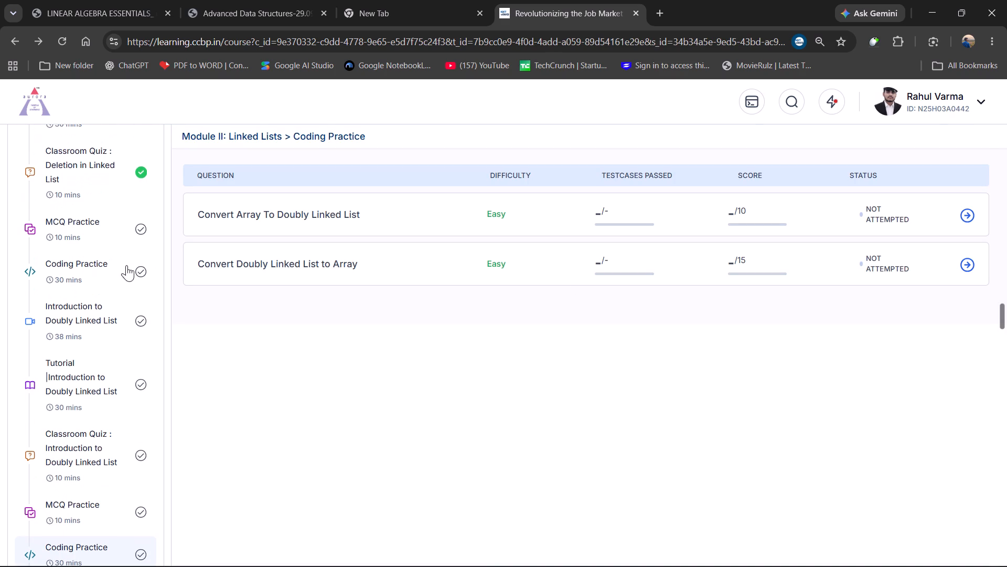
{"action": "scroll", "coordinate": [126, 265], "scroll_direction": "up", "scroll_amount": 2}
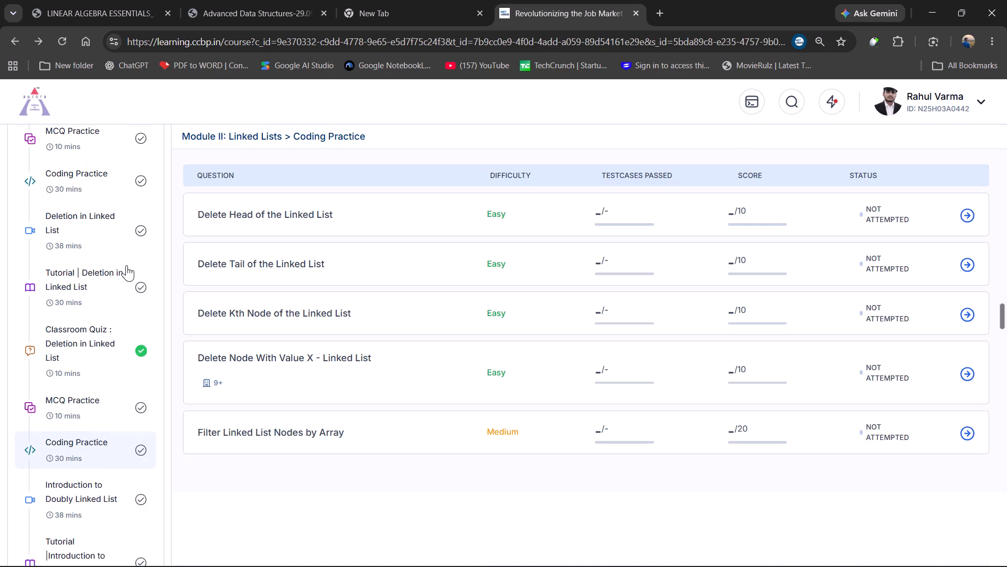
{"action": "scroll", "coordinate": [126, 265], "scroll_direction": "up", "scroll_amount": 2}
{"action": "left_click", "coordinate": [118, 273]}
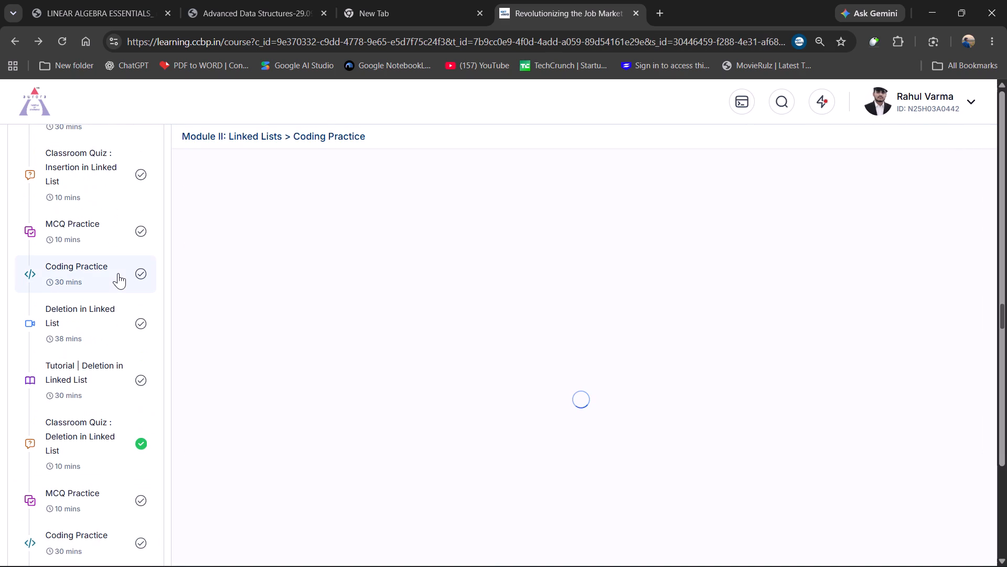
{"action": "scroll", "coordinate": [118, 273], "scroll_direction": "up", "scroll_amount": 3}
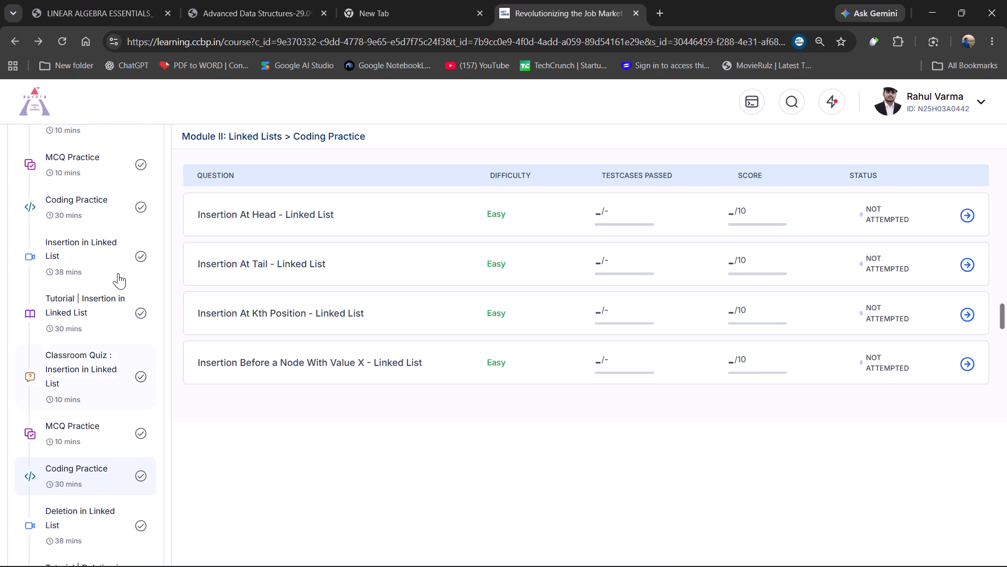
{"action": "scroll", "coordinate": [118, 273], "scroll_direction": "up", "scroll_amount": 1}
{"action": "left_click", "coordinate": [92, 217]}
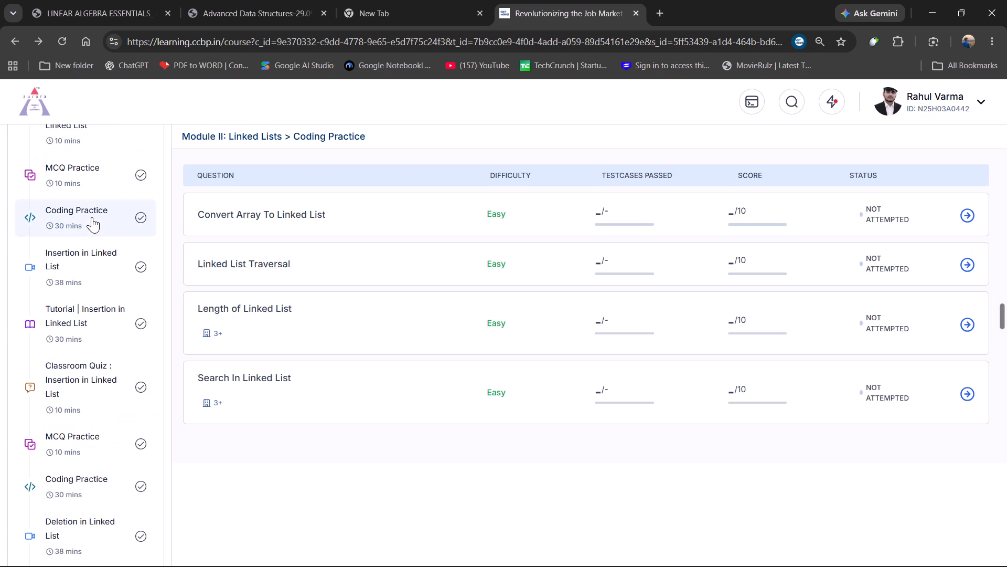
Return to Module I: Hashing, Sliding Window & Two-Pointer and look through the Two Sum section's Coding Practice questions again.
{"action": "scroll", "coordinate": [92, 217], "scroll_direction": "up", "scroll_amount": 6}
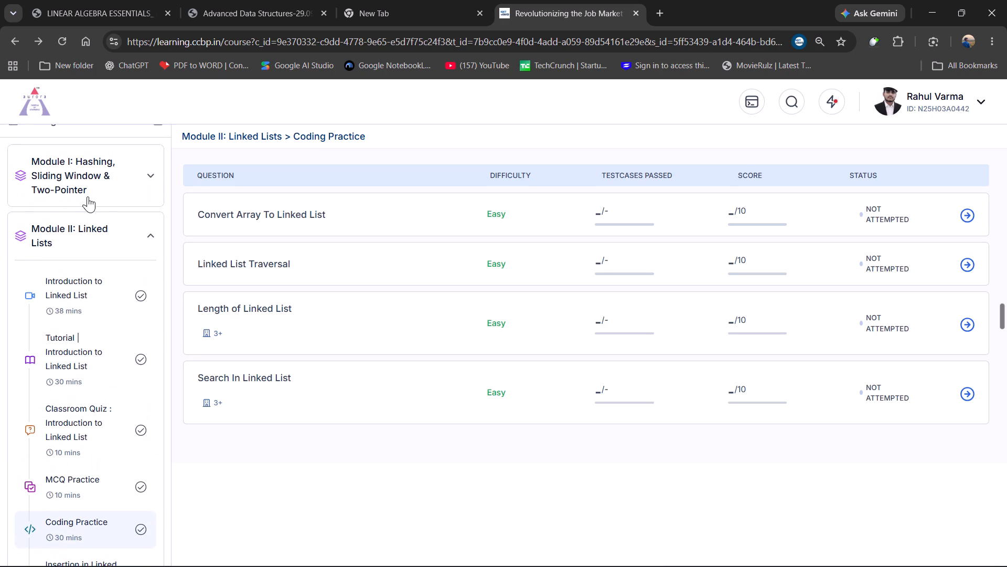
{"action": "left_click", "coordinate": [68, 174]}
{"action": "scroll", "coordinate": [109, 269], "scroll_direction": "down", "scroll_amount": 3}
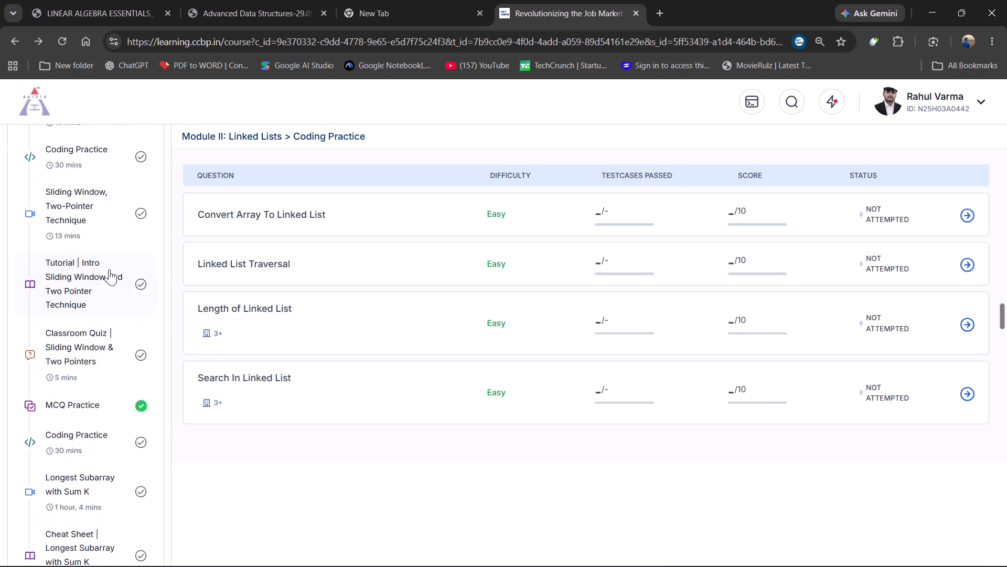
{"action": "scroll", "coordinate": [109, 269], "scroll_direction": "down", "scroll_amount": 5}
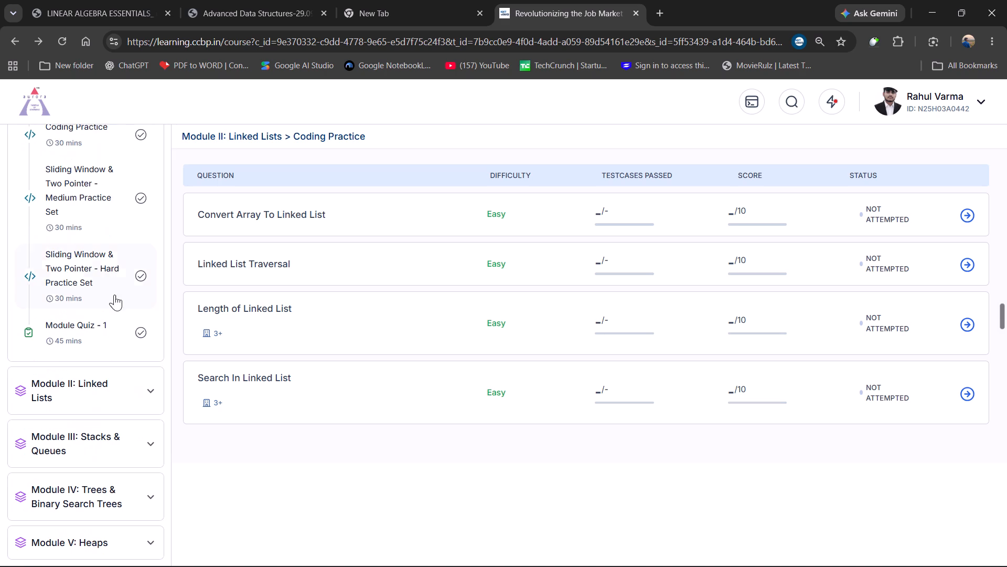
{"action": "scroll", "coordinate": [119, 222], "scroll_direction": "up", "scroll_amount": 2}
{"action": "left_click", "coordinate": [113, 279]}
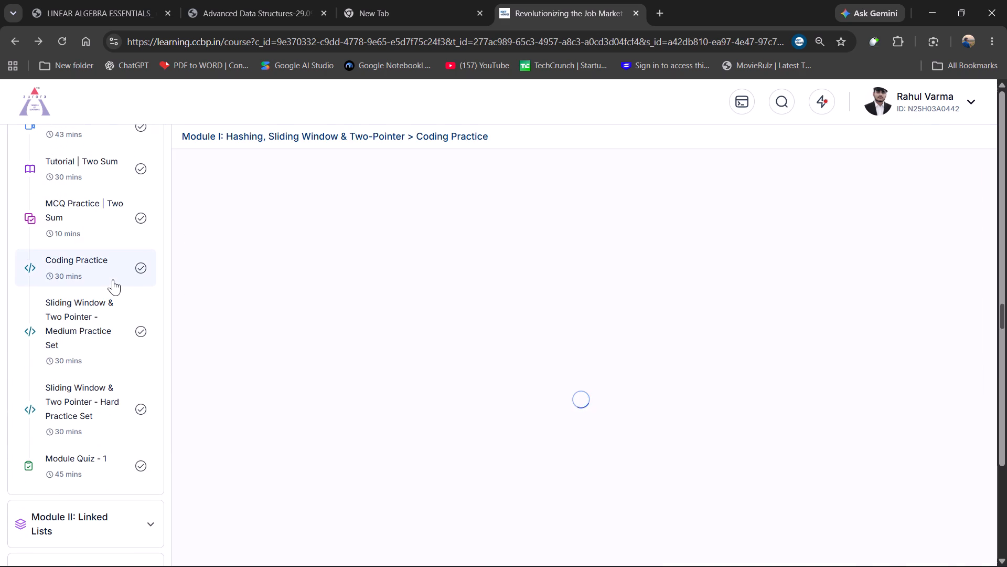
{"action": "scroll", "coordinate": [397, 364], "scroll_direction": "down", "scroll_amount": 2}
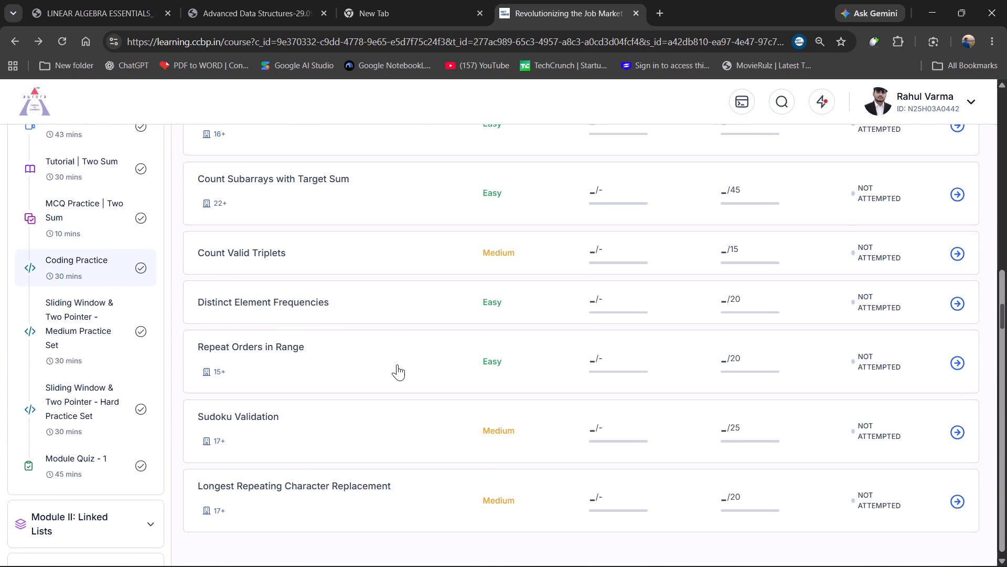
{"action": "scroll", "coordinate": [397, 364], "scroll_direction": "down", "scroll_amount": 5}
{"action": "scroll", "coordinate": [397, 364], "scroll_direction": "up", "scroll_amount": 2}
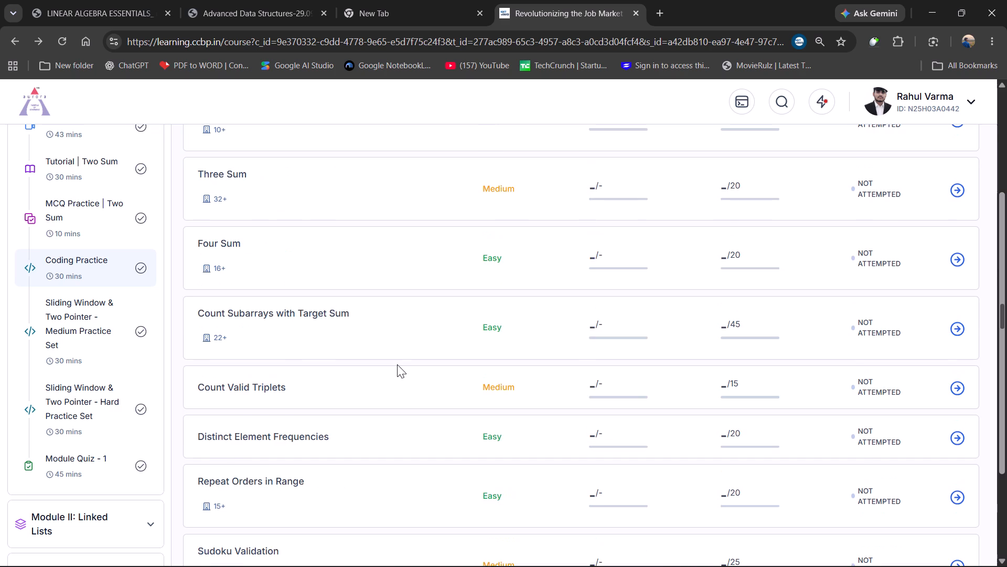
{"action": "scroll", "coordinate": [397, 364], "scroll_direction": "up", "scroll_amount": 3}
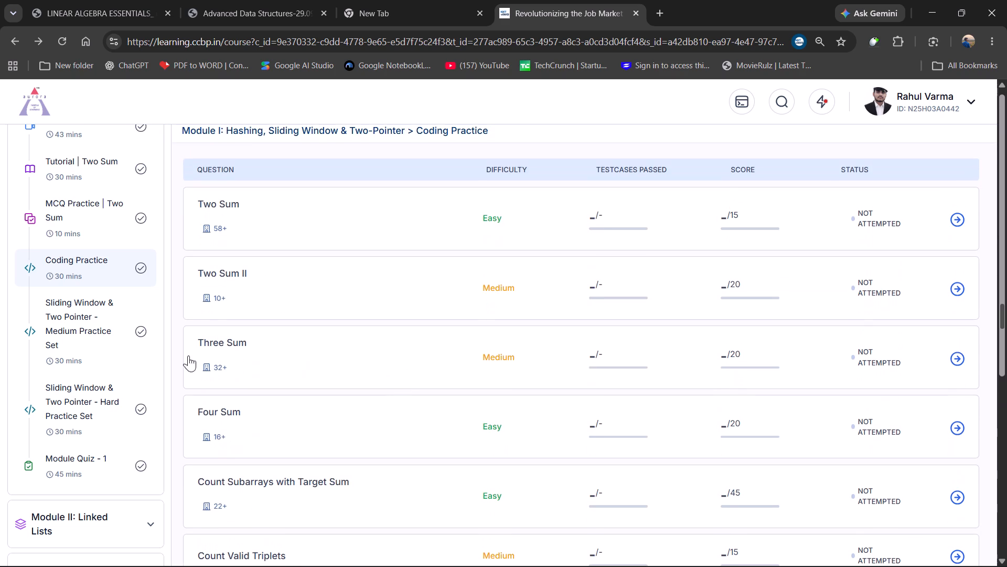
Look through the Coding Practice questions of the Largest Subarray Sum section.
{"action": "scroll", "coordinate": [120, 340], "scroll_direction": "up", "scroll_amount": 1}
{"action": "scroll", "coordinate": [114, 287], "scroll_direction": "up", "scroll_amount": 1}
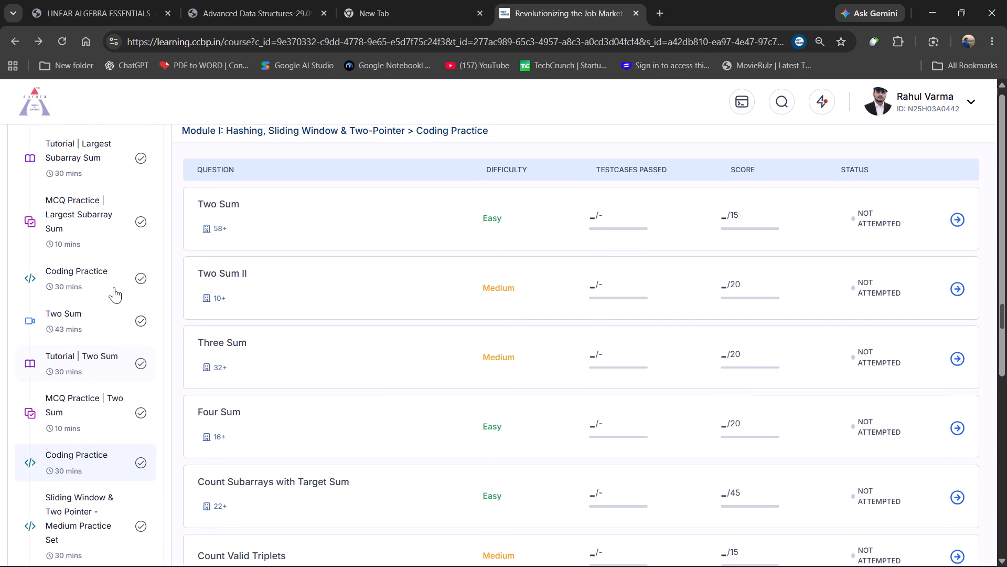
{"action": "left_click", "coordinate": [114, 286]}
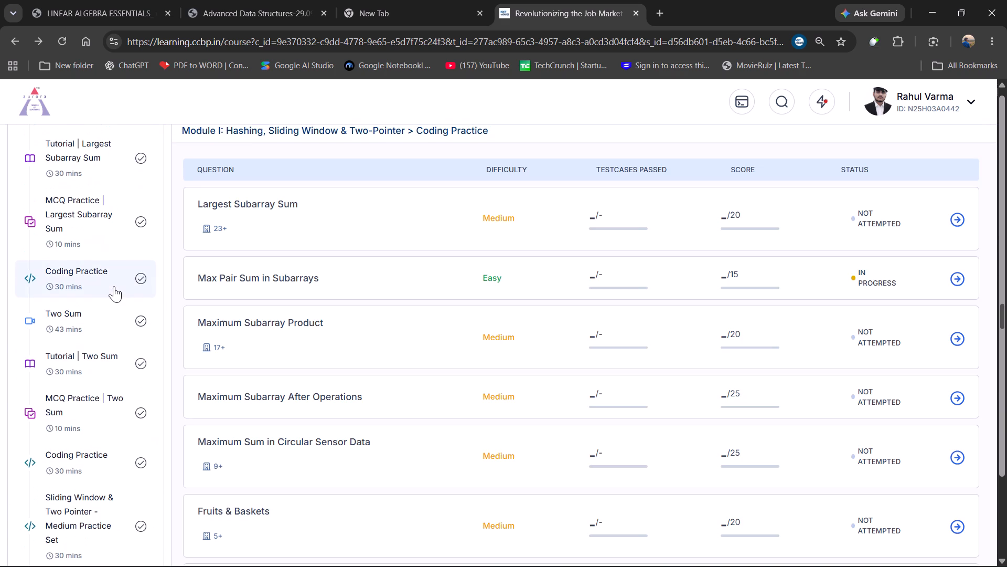
{"action": "scroll", "coordinate": [475, 325], "scroll_direction": "down", "scroll_amount": 1}
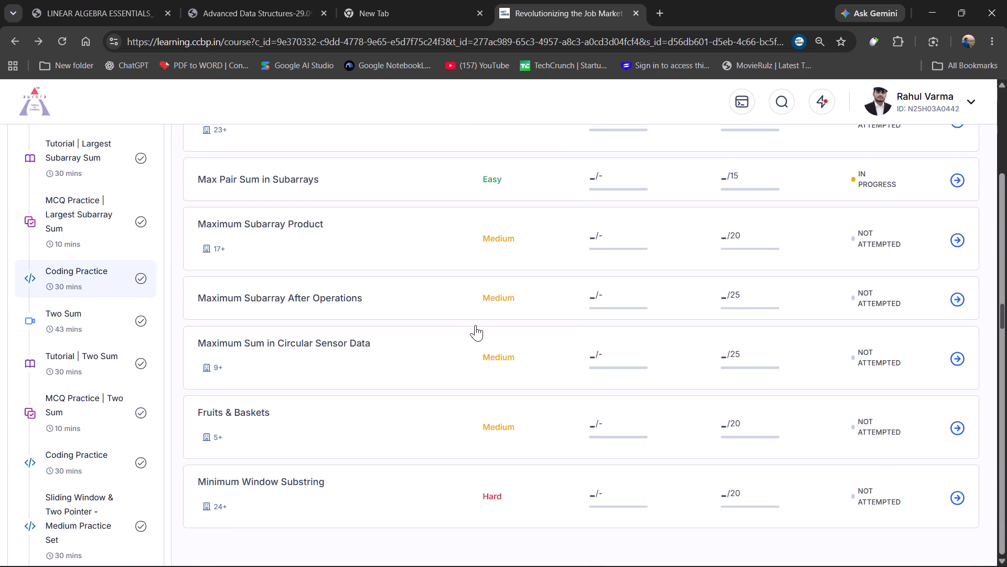
{"action": "scroll", "coordinate": [475, 325], "scroll_direction": "down", "scroll_amount": 1}
Look through the Coding Practice questions of the Longest Subarray with Sum K section.
{"action": "scroll", "coordinate": [99, 299], "scroll_direction": "up", "scroll_amount": 1}
{"action": "scroll", "coordinate": [95, 253], "scroll_direction": "up", "scroll_amount": 1}
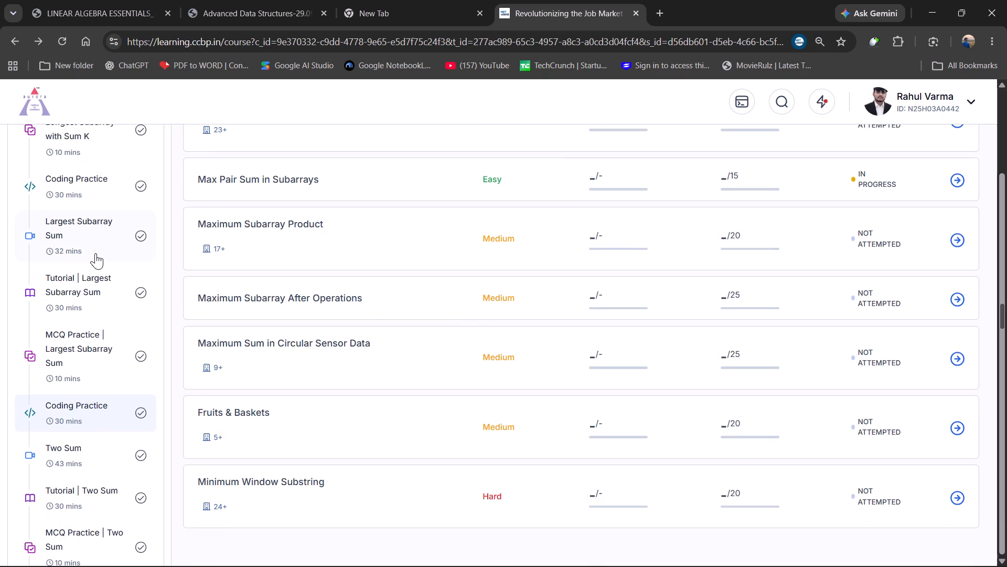
{"action": "left_click", "coordinate": [99, 177]}
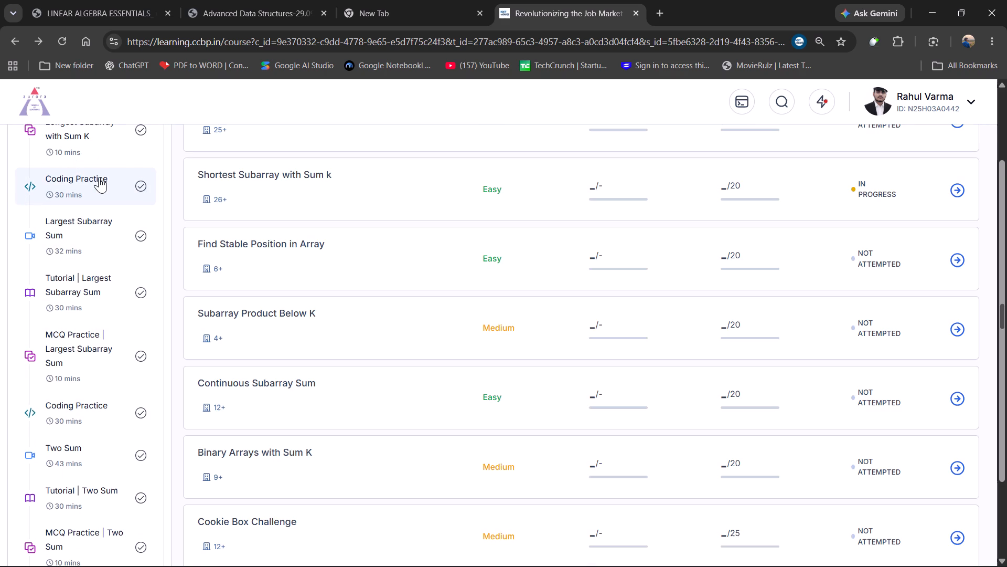
{"action": "scroll", "coordinate": [428, 393], "scroll_direction": "up", "scroll_amount": 1}
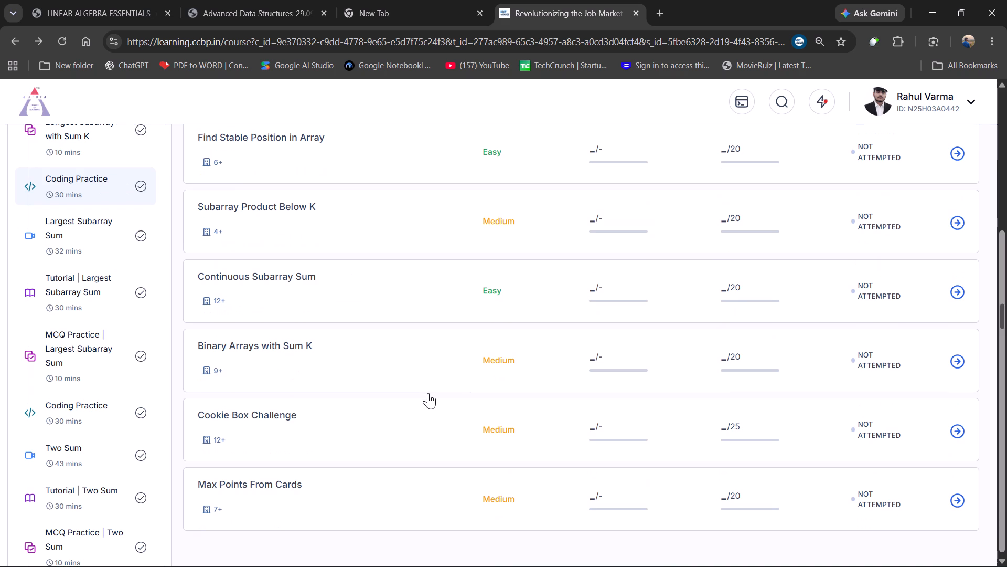
{"action": "scroll", "coordinate": [428, 393], "scroll_direction": "up", "scroll_amount": 1}
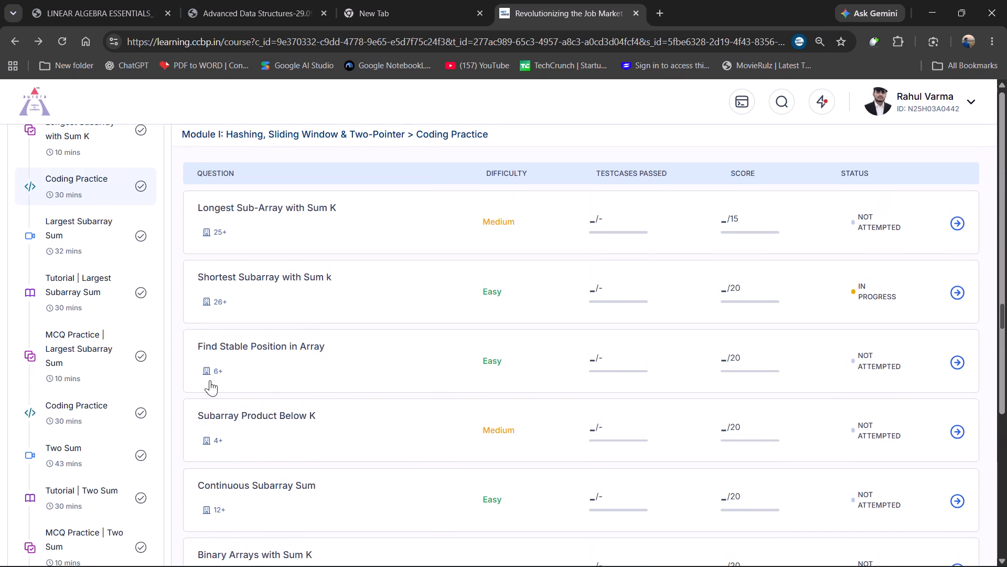
{"action": "scroll", "coordinate": [79, 334], "scroll_direction": "up", "scroll_amount": 2}
{"action": "scroll", "coordinate": [122, 330], "scroll_direction": "up", "scroll_amount": 1}
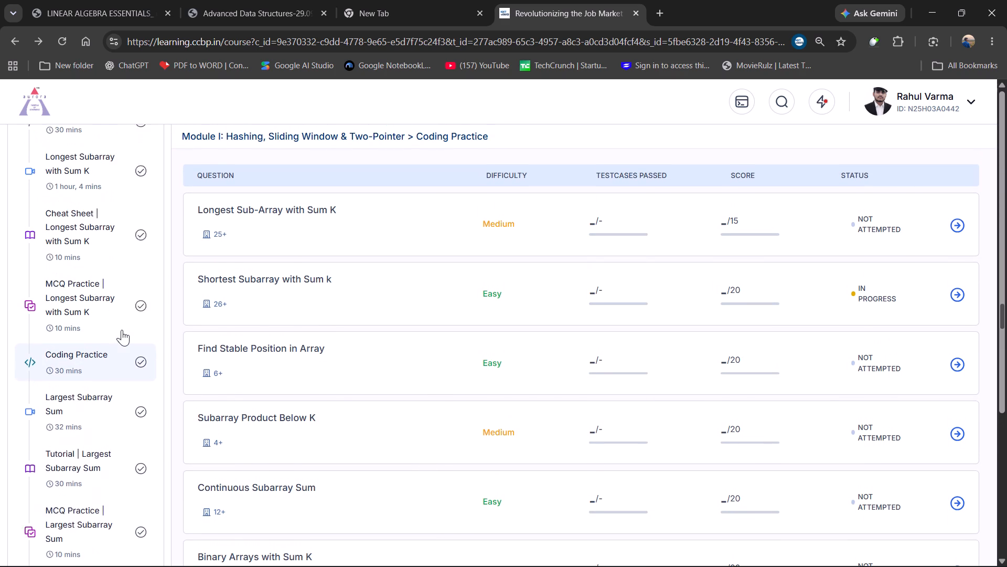
View the Maximum Sum Fixed Window question in the Sliding Window & Two Pointers Coding Practice and return to its question list, saving the code.
{"action": "scroll", "coordinate": [122, 330], "scroll_direction": "up", "scroll_amount": 1}
{"action": "scroll", "coordinate": [107, 244], "scroll_direction": "up", "scroll_amount": 1}
{"action": "left_click", "coordinate": [91, 237]}
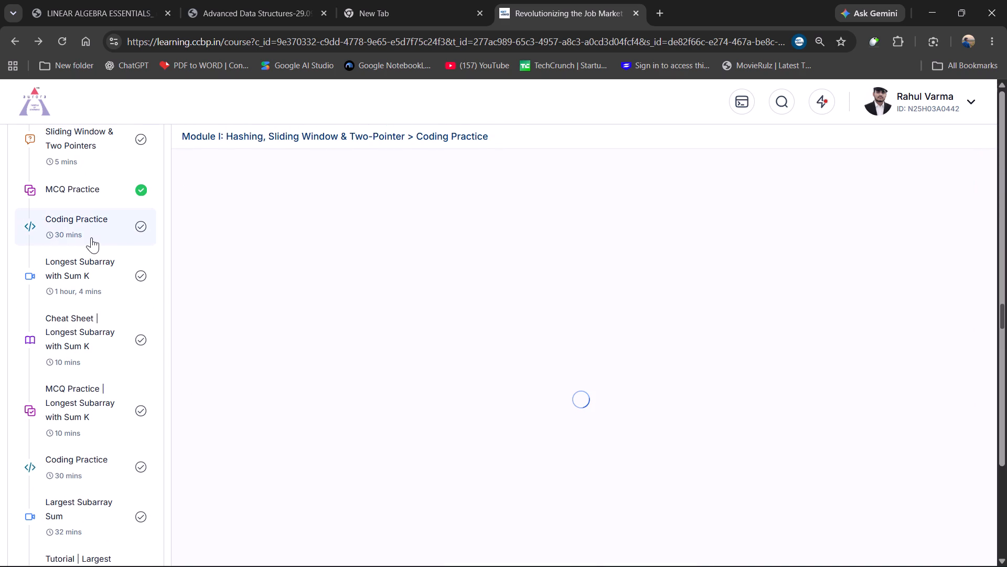
{"action": "left_click", "coordinate": [208, 220]}
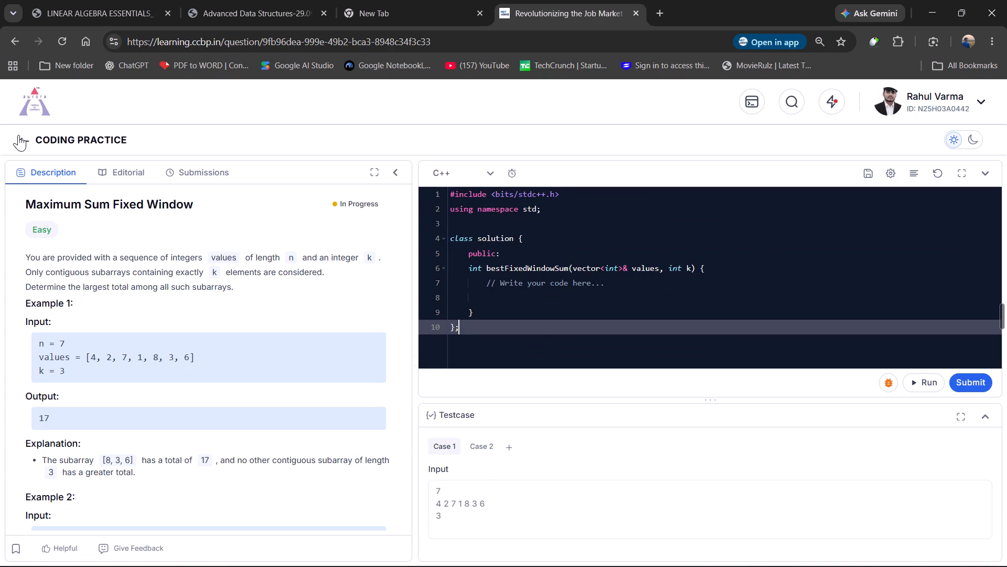
{"action": "left_click", "coordinate": [16, 139]}
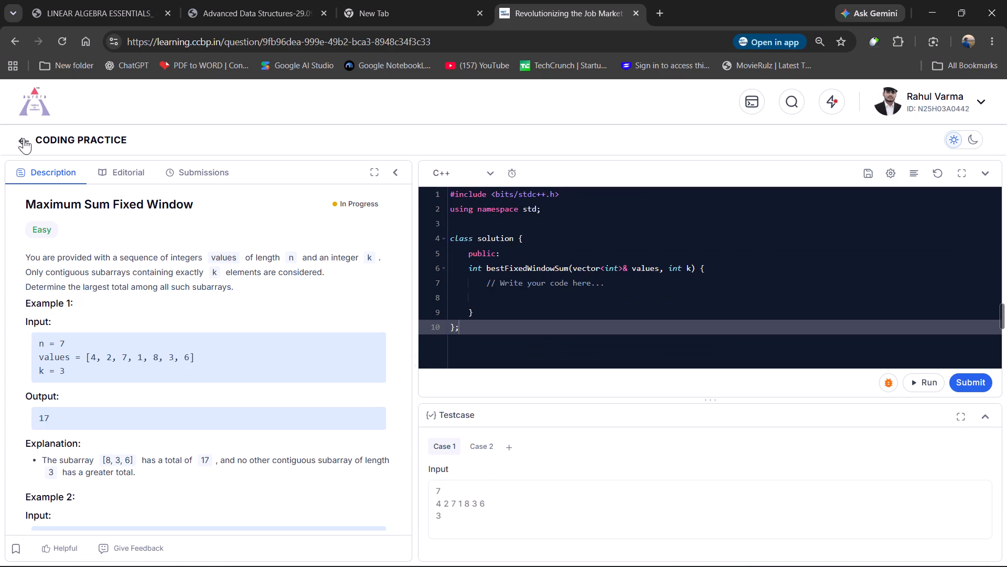
{"action": "left_click", "coordinate": [24, 138]}
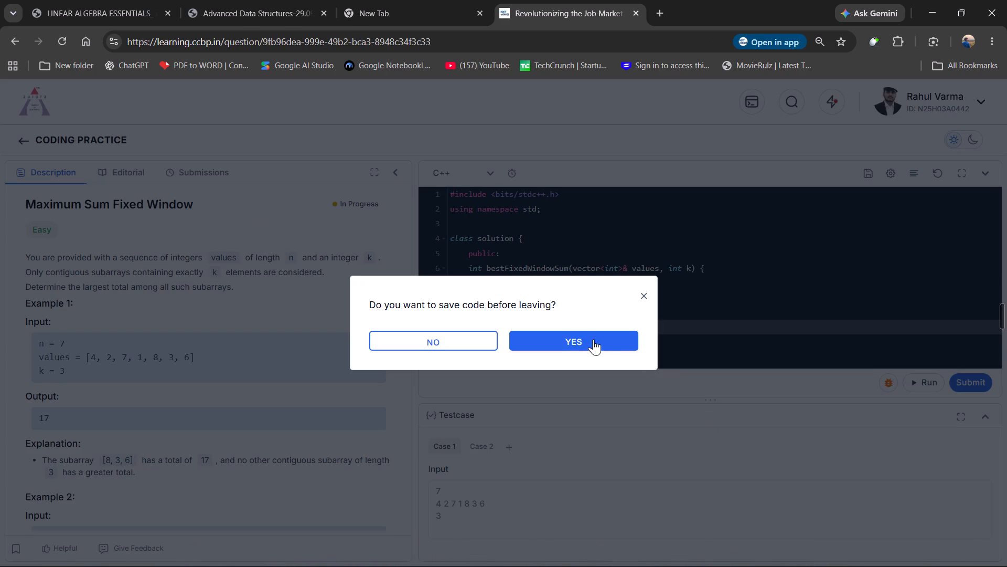
{"action": "left_click", "coordinate": [593, 339]}
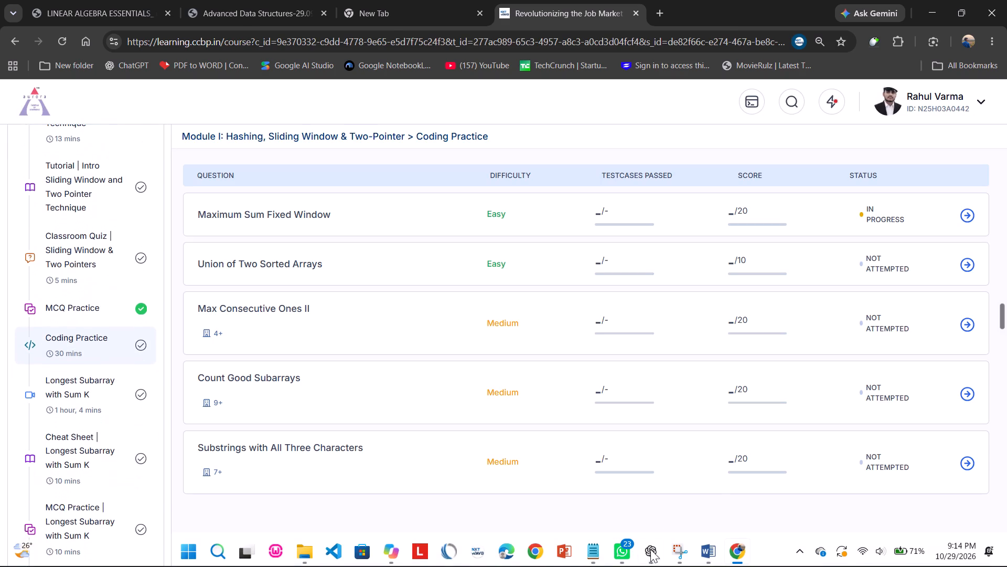
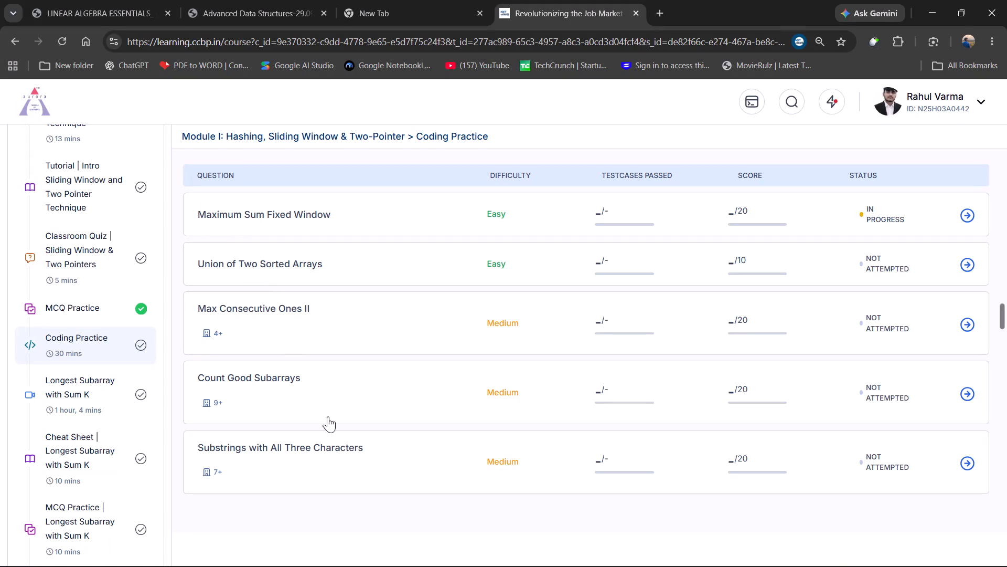
Look through the Coding Practice questions of the Prefix Sum section.
{"action": "scroll", "coordinate": [125, 367], "scroll_direction": "up", "scroll_amount": 2}
{"action": "left_click", "coordinate": [99, 235]}
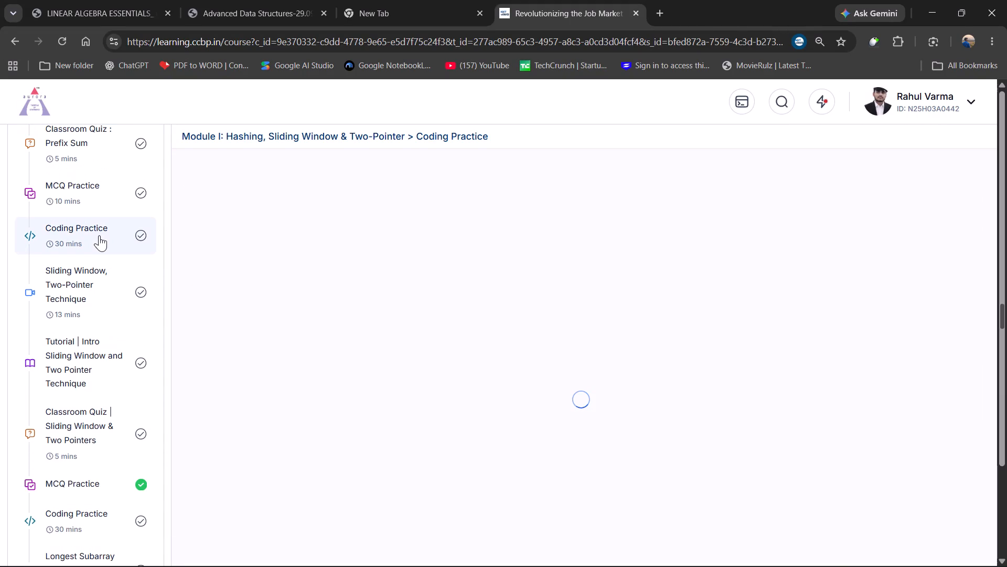
Open the Match Customers with Experts question from the Coding Practice set just before the Prefix Sum section.
{"action": "scroll", "coordinate": [99, 235], "scroll_direction": "up", "scroll_amount": 2}
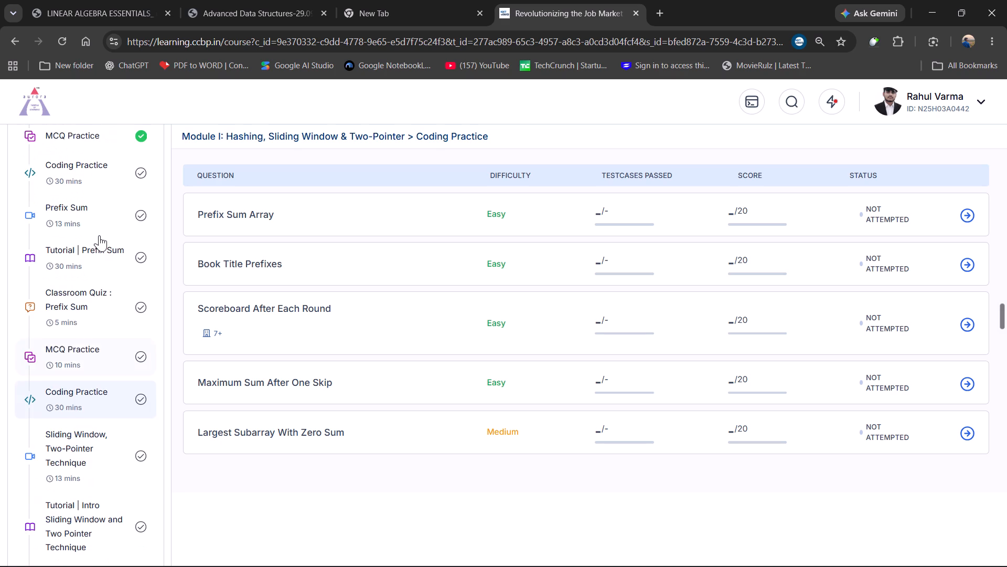
{"action": "scroll", "coordinate": [99, 235], "scroll_direction": "up", "scroll_amount": 1}
{"action": "left_click", "coordinate": [81, 176]}
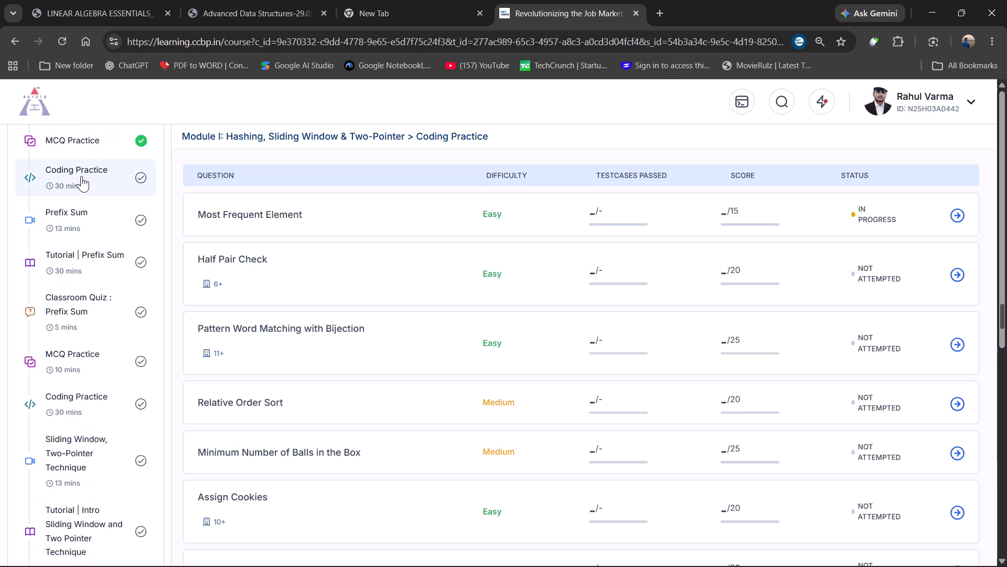
{"action": "scroll", "coordinate": [390, 342], "scroll_direction": "down", "scroll_amount": 3}
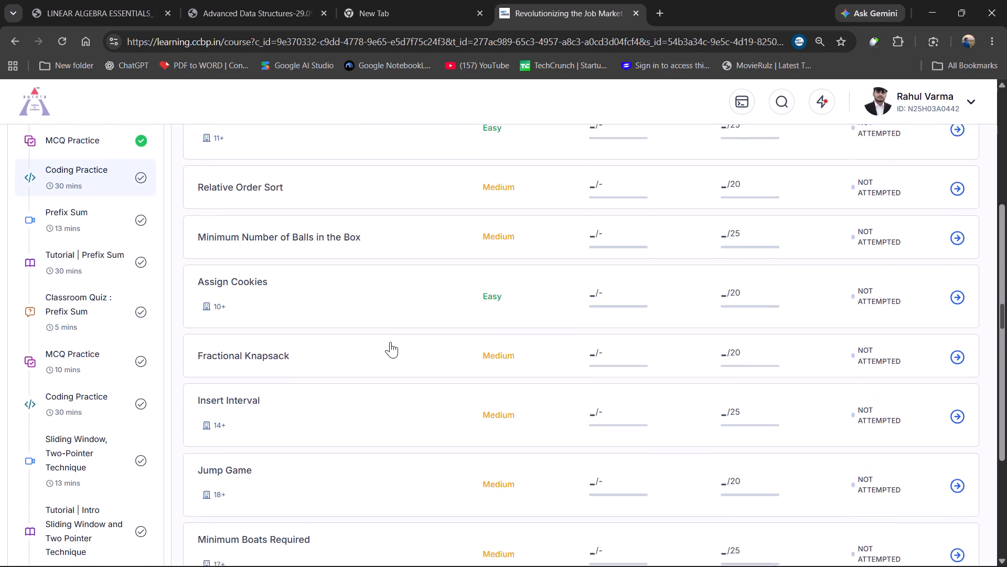
{"action": "scroll", "coordinate": [390, 342], "scroll_direction": "down", "scroll_amount": 2}
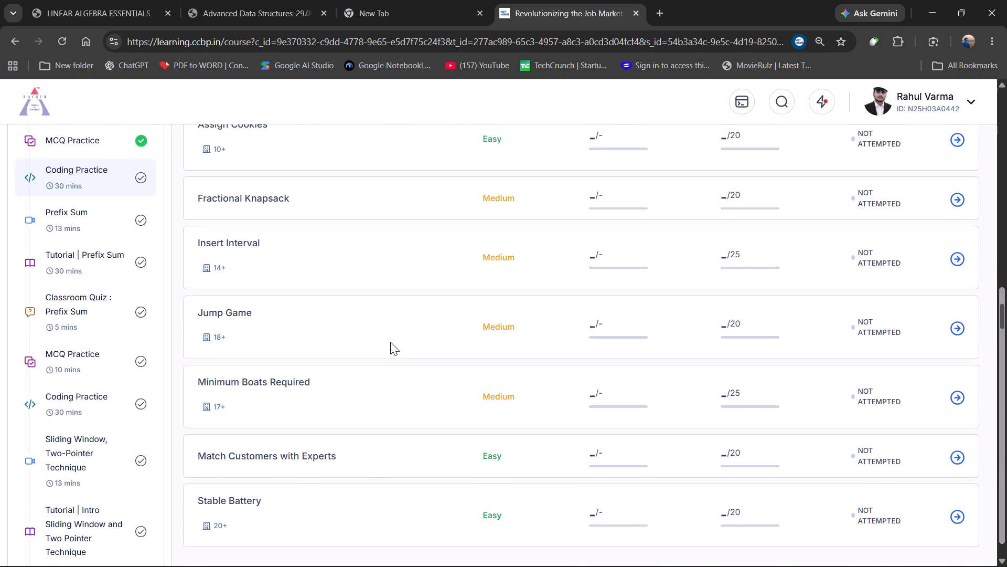
{"action": "left_click", "coordinate": [379, 445]}
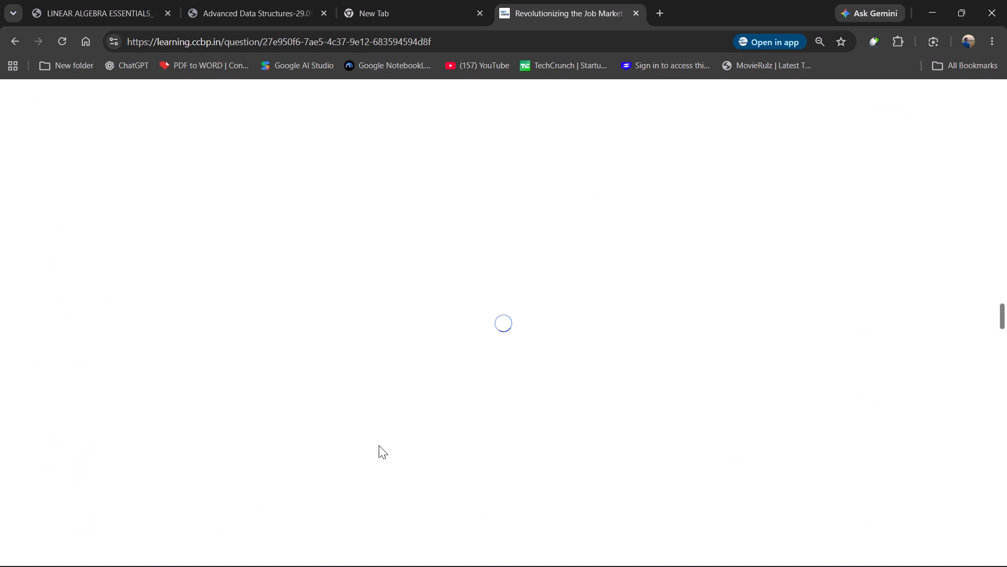
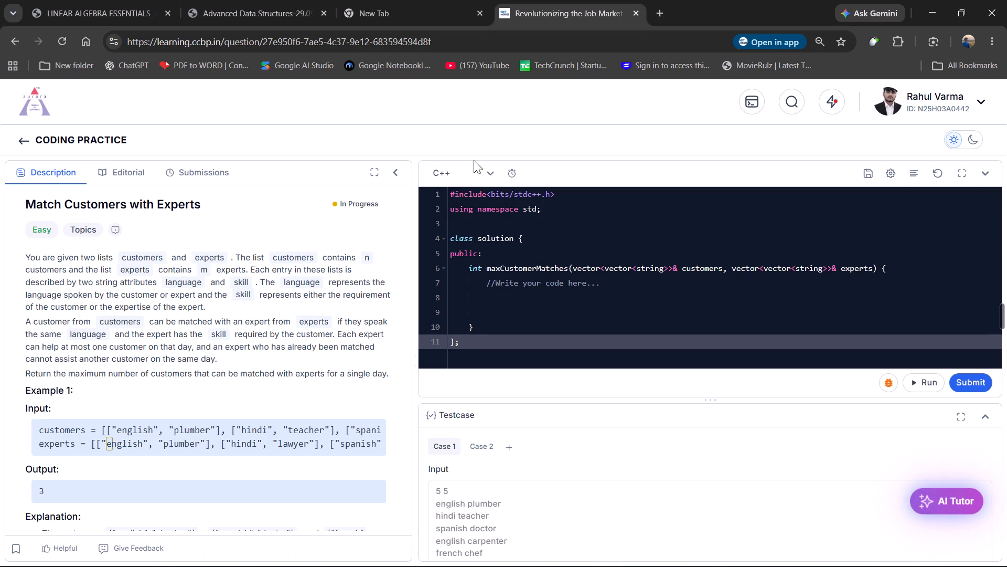
{"action": "left_click", "coordinate": [26, 141]}
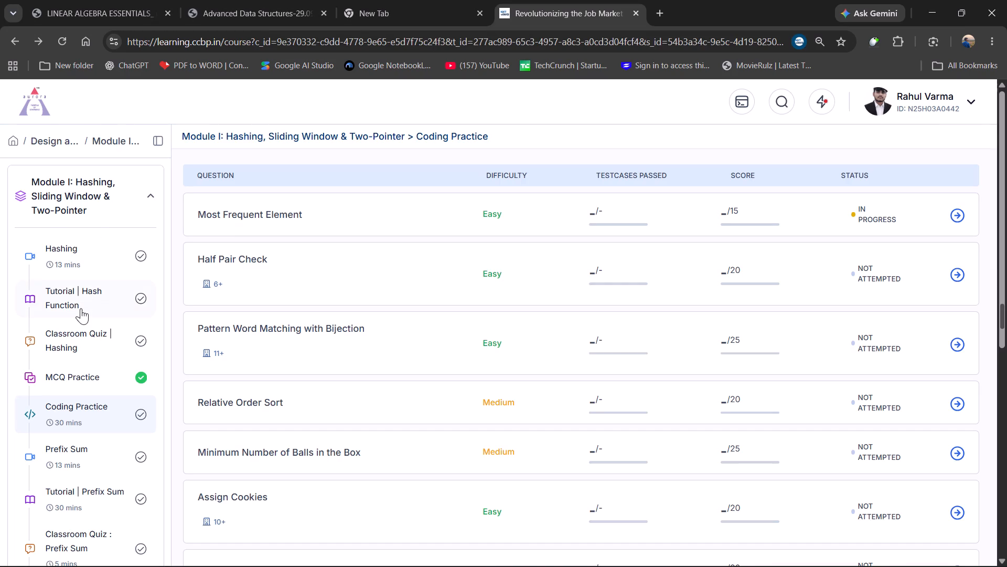
{"action": "scroll", "coordinate": [81, 308], "scroll_direction": "down", "scroll_amount": 1}
{"action": "left_click", "coordinate": [282, 223]}
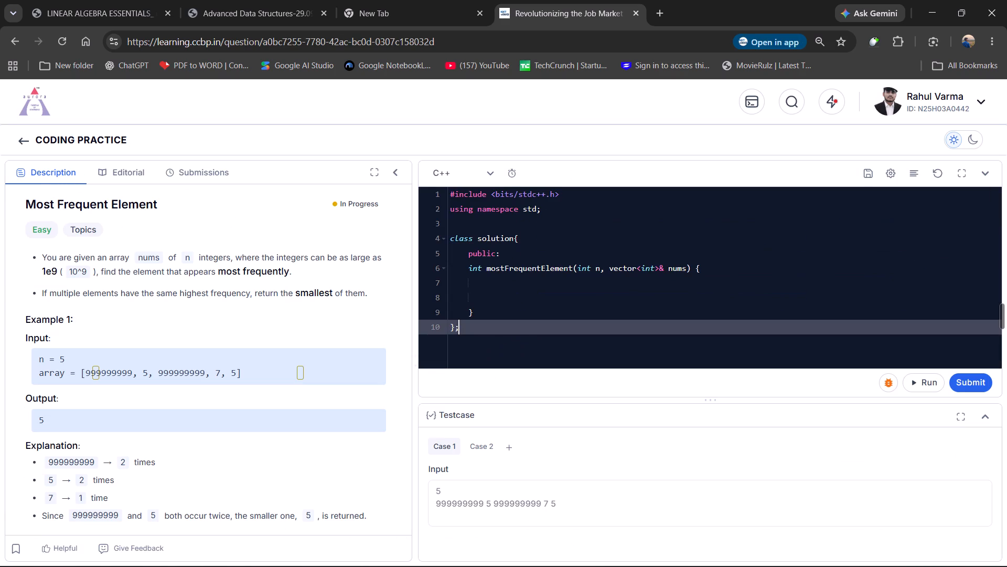
Replace all the starter code with the copied C++ solution and remove the empty first line.
{"action": "left_click_drag", "start_coordinate": [476, 338], "coordinate": [436, 171]}
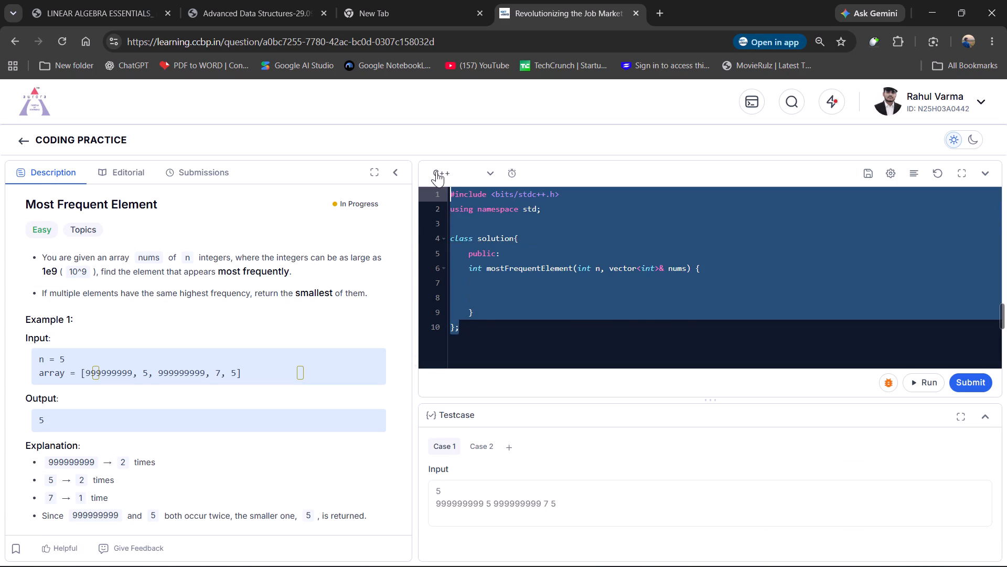
{"action": "key", "text": "ctrl+v"}
{"action": "scroll", "coordinate": [631, 287], "scroll_direction": "up", "scroll_amount": 1}
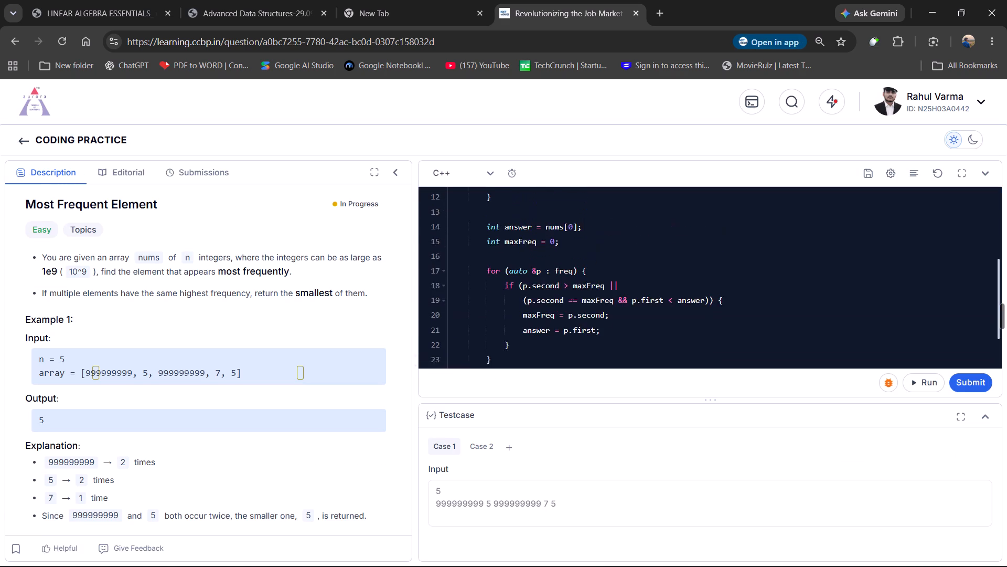
{"action": "scroll", "coordinate": [631, 287], "scroll_direction": "up", "scroll_amount": 3}
{"action": "left_click", "coordinate": [631, 287]}
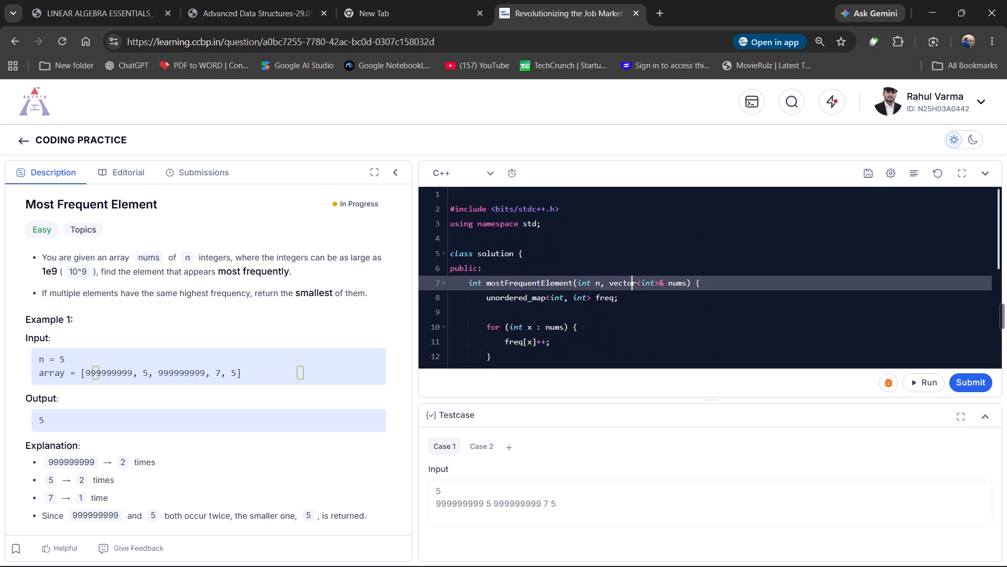
{"action": "left_click", "coordinate": [488, 198]}
{"action": "key", "text": "BackSpace"}
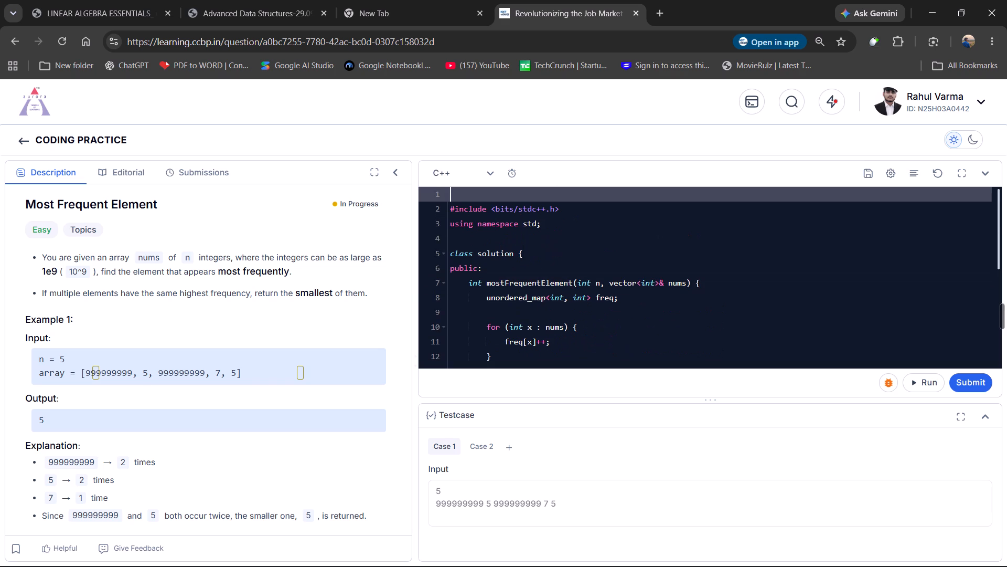
{"action": "left_click", "coordinate": [449, 205]}
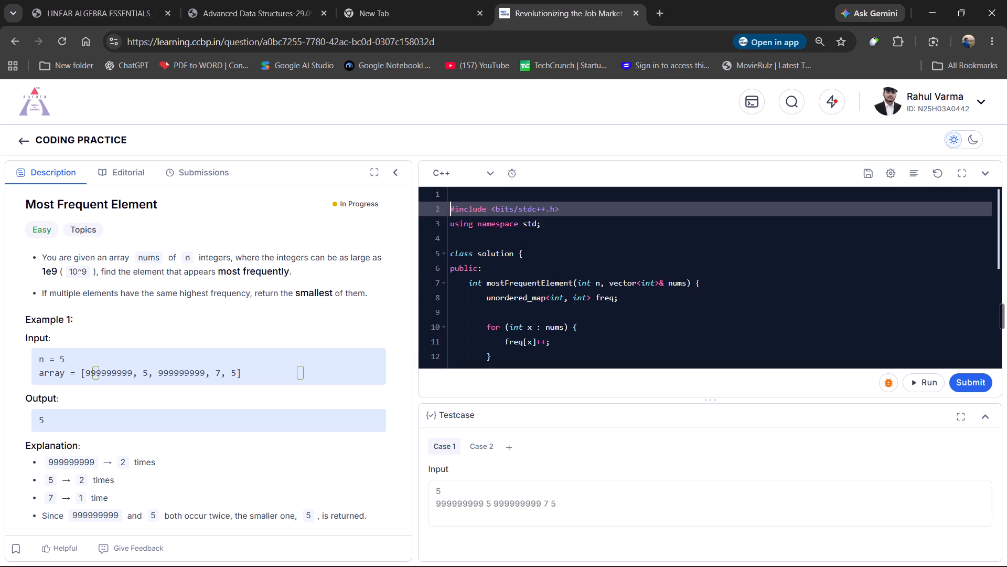
{"action": "key", "text": "BackSpace"}
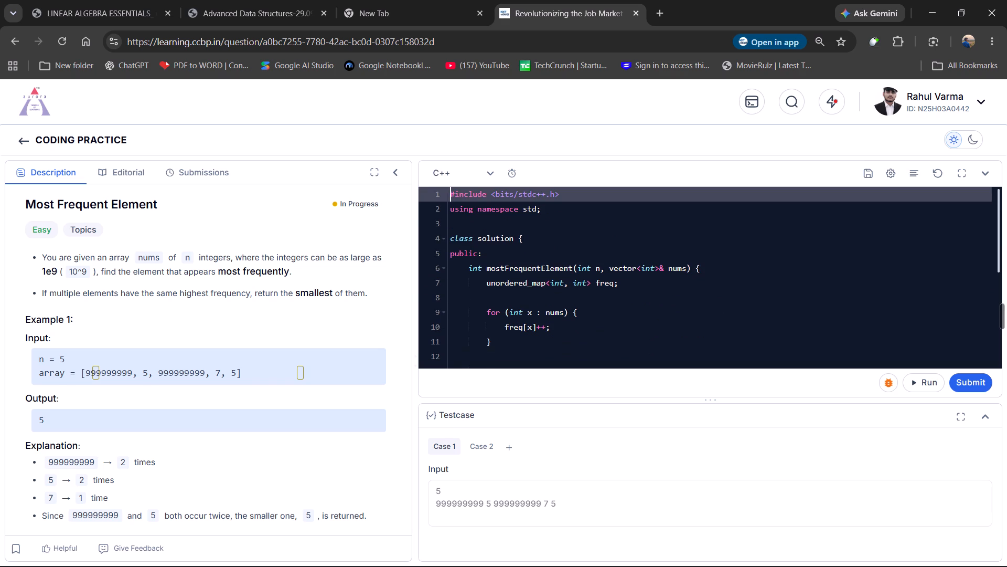
Submit the Most Frequent Element solution for evaluation.
{"action": "left_click", "coordinate": [969, 375]}
{"action": "left_click", "coordinate": [976, 380]}
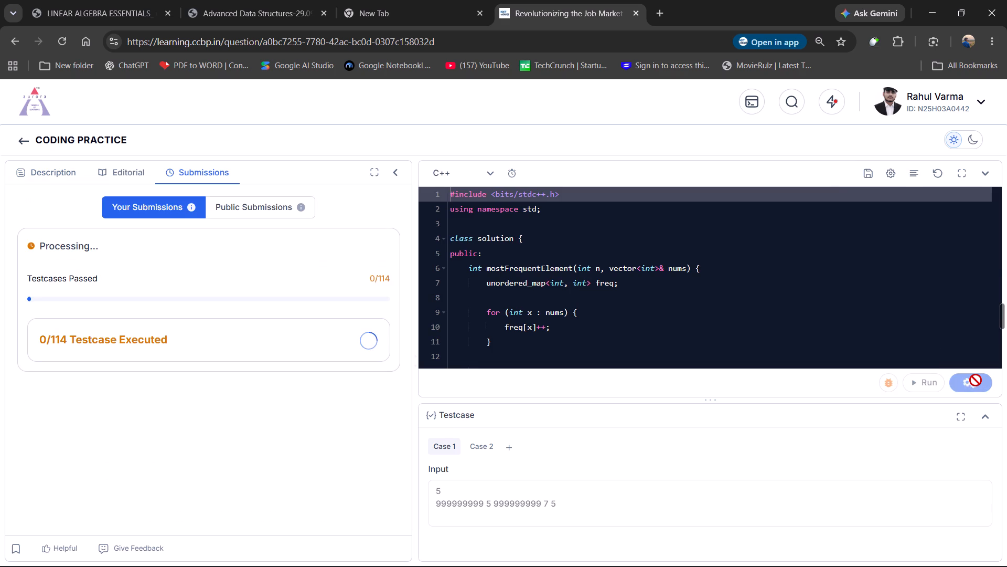
{"action": "left_click_drag", "start_coordinate": [976, 380], "coordinate": [812, 302]}
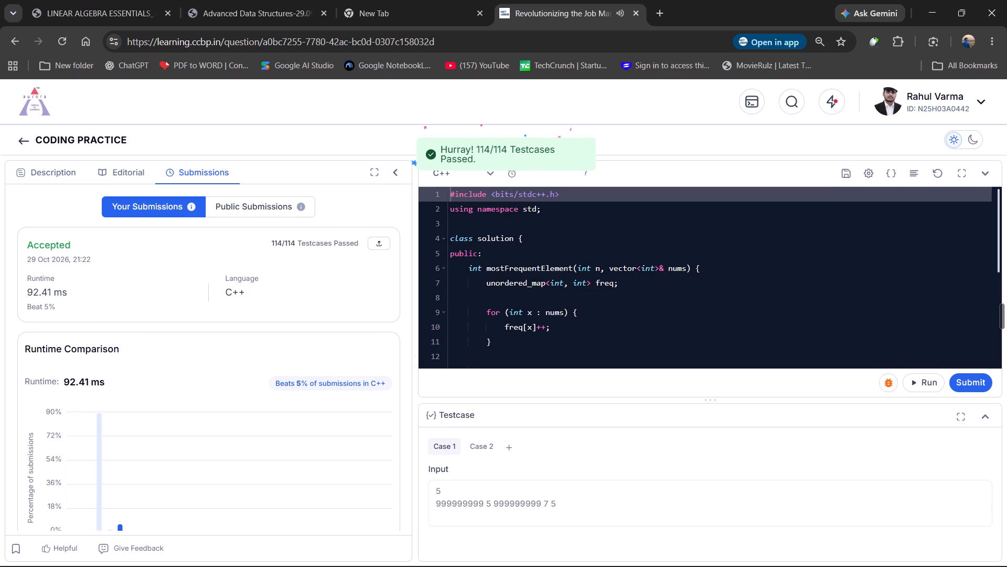
Go back to the description of the Most Frequent Element problem.
{"action": "left_click", "coordinate": [55, 169]}
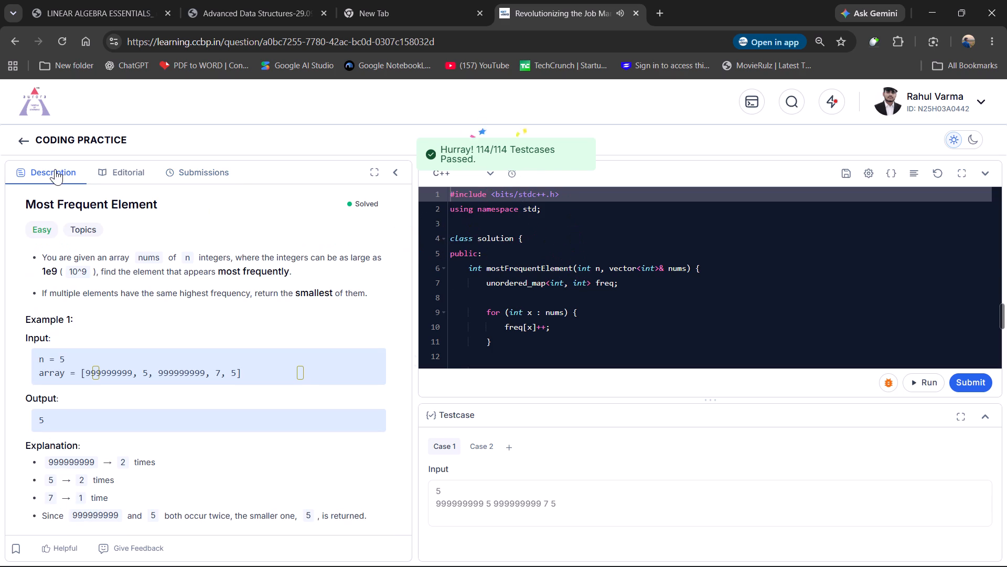
{"action": "scroll", "coordinate": [268, 317], "scroll_direction": "up", "scroll_amount": 1}
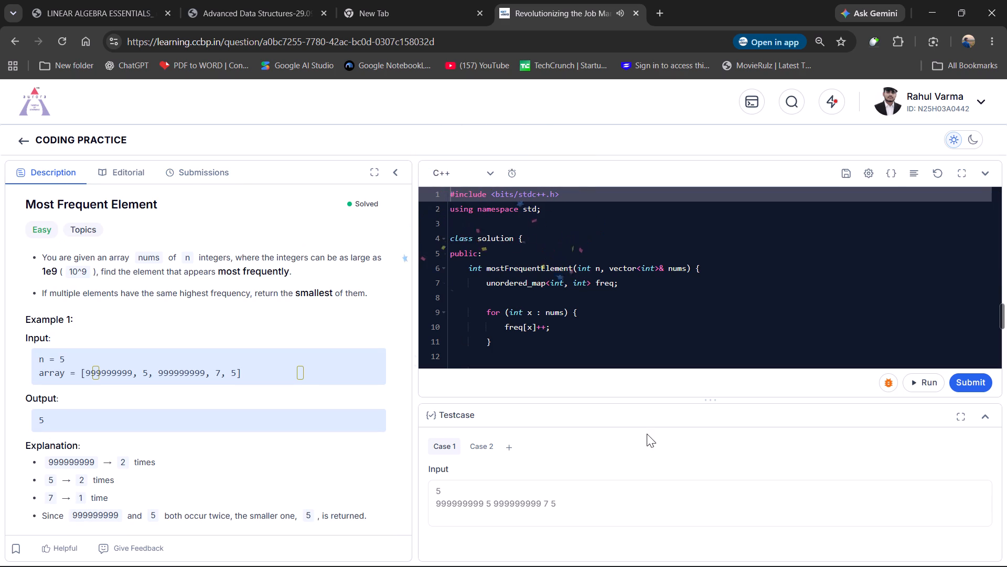
{"action": "scroll", "coordinate": [647, 434], "scroll_direction": "up", "scroll_amount": 1}
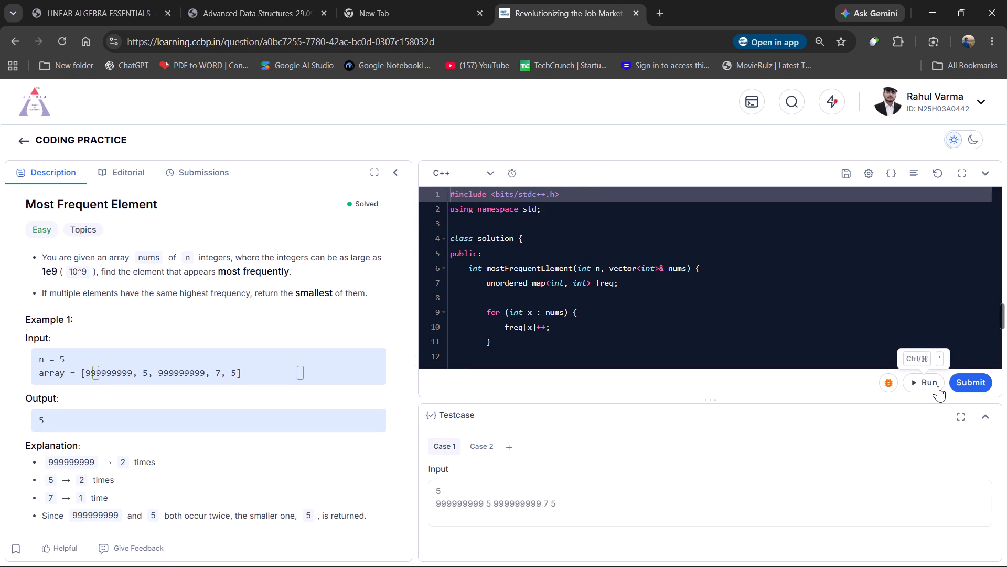
{"action": "left_click", "coordinate": [938, 386]}
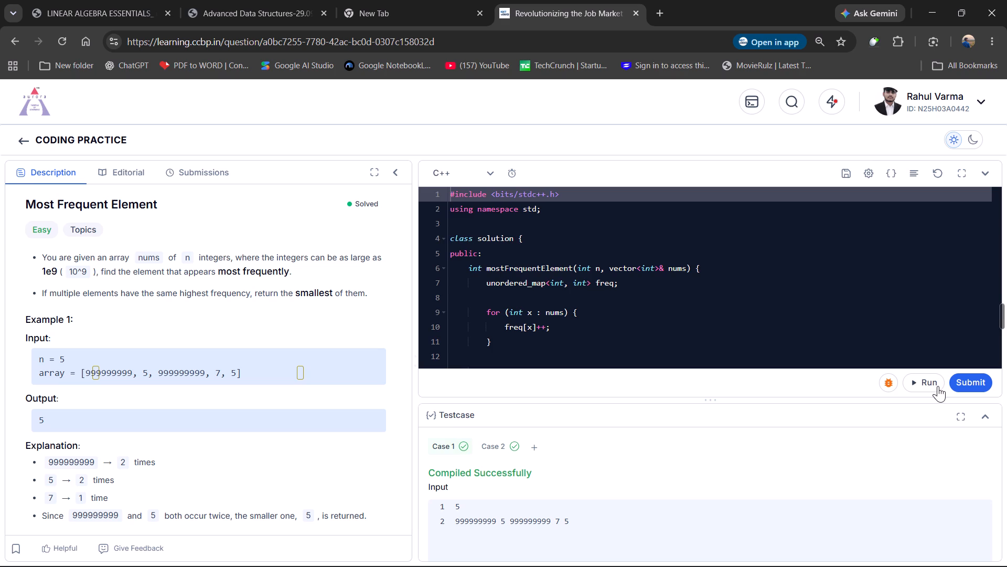
{"action": "key", "text": "shift+super+s"}
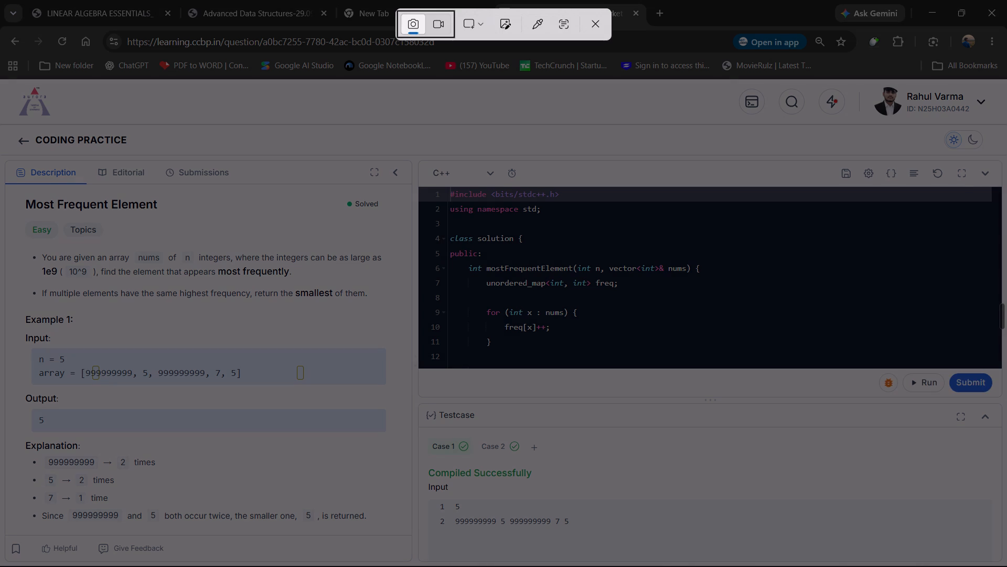
{"action": "left_click_drag", "start_coordinate": [0, 79], "coordinate": [1006, 566]}
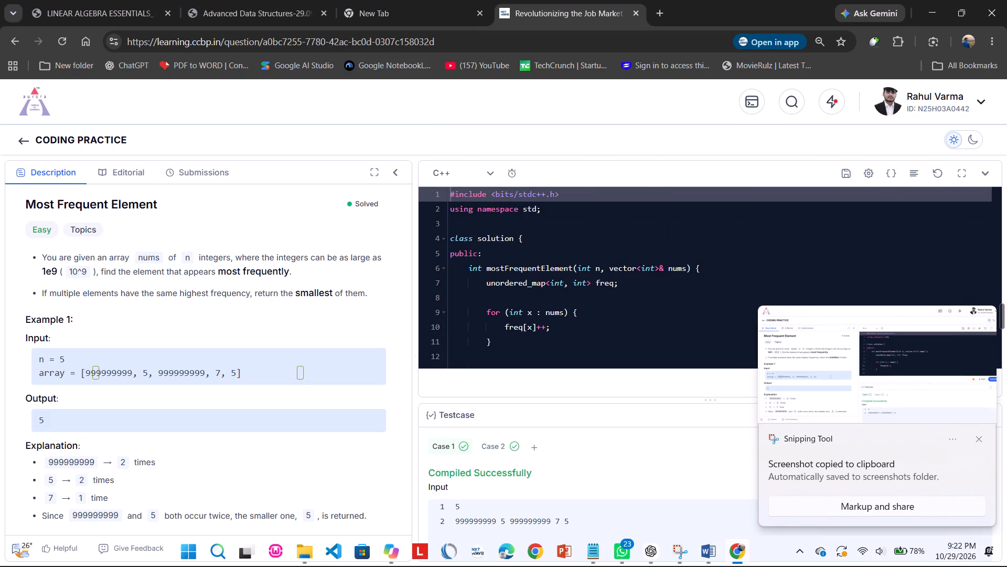
{"action": "left_click", "coordinate": [860, 365]}
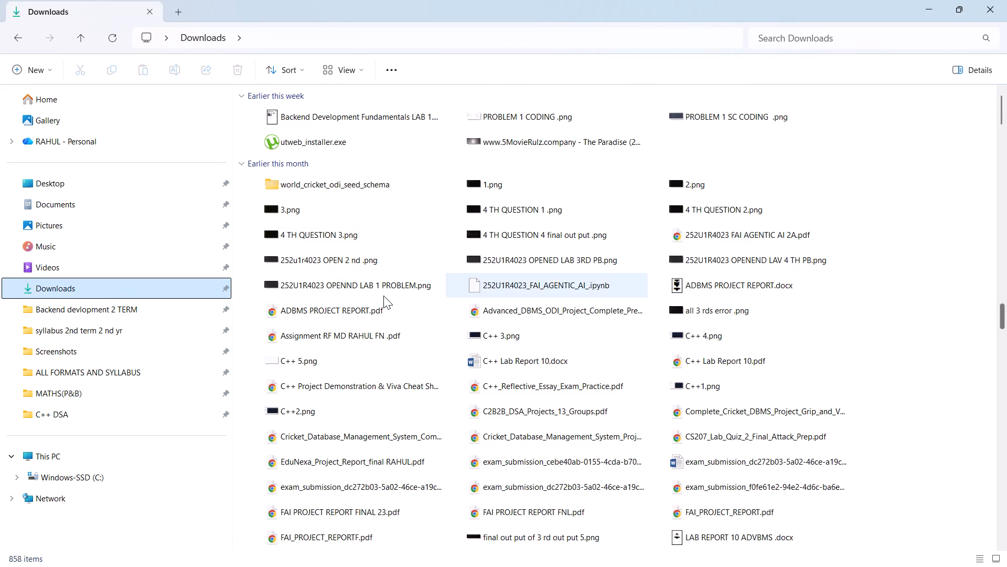
{"action": "scroll", "coordinate": [447, 423], "scroll_direction": "down", "scroll_amount": 1}
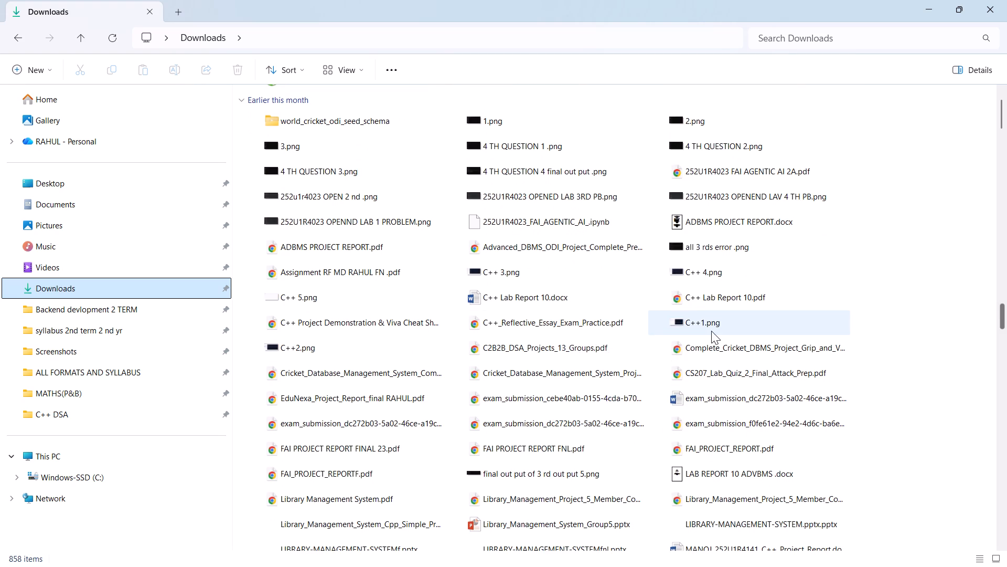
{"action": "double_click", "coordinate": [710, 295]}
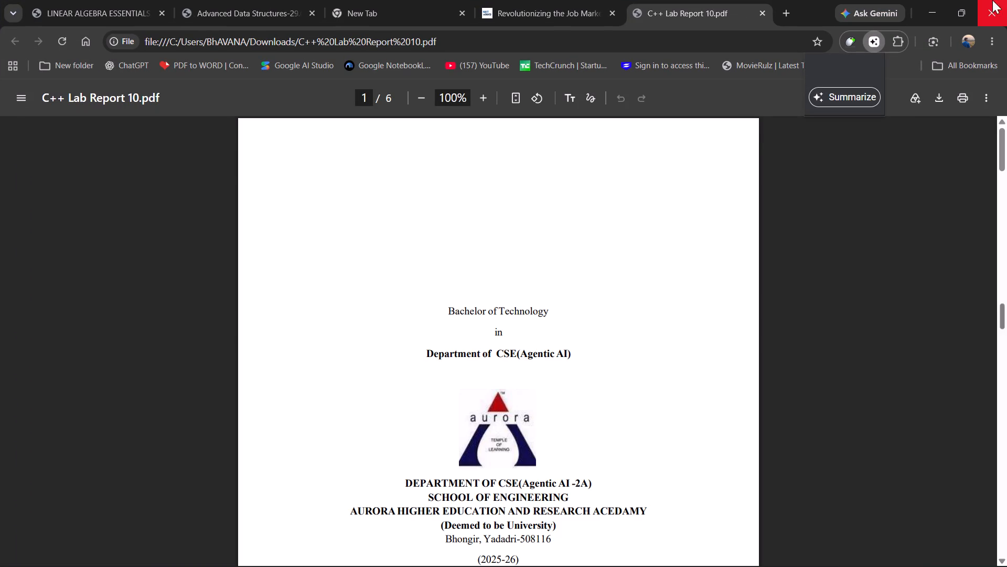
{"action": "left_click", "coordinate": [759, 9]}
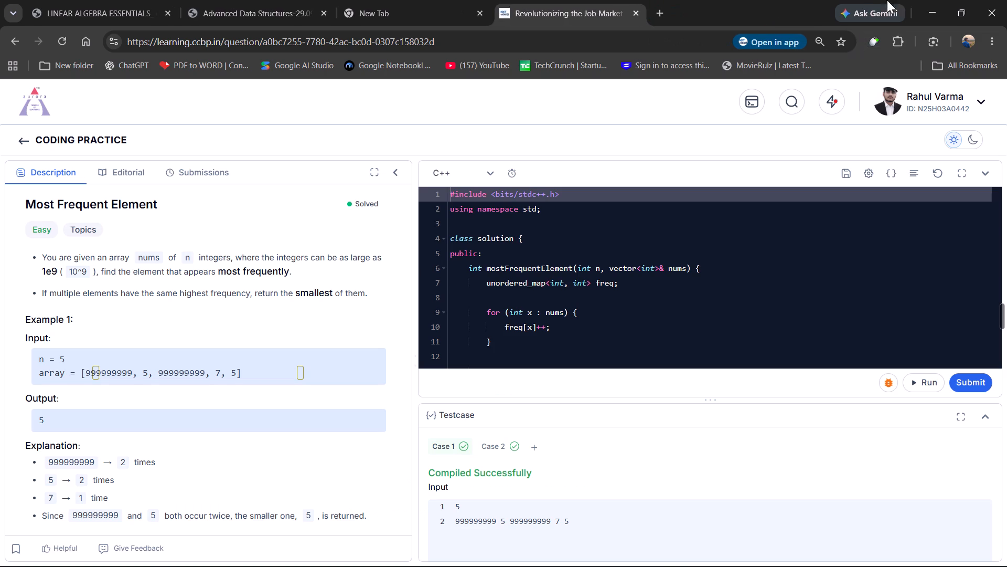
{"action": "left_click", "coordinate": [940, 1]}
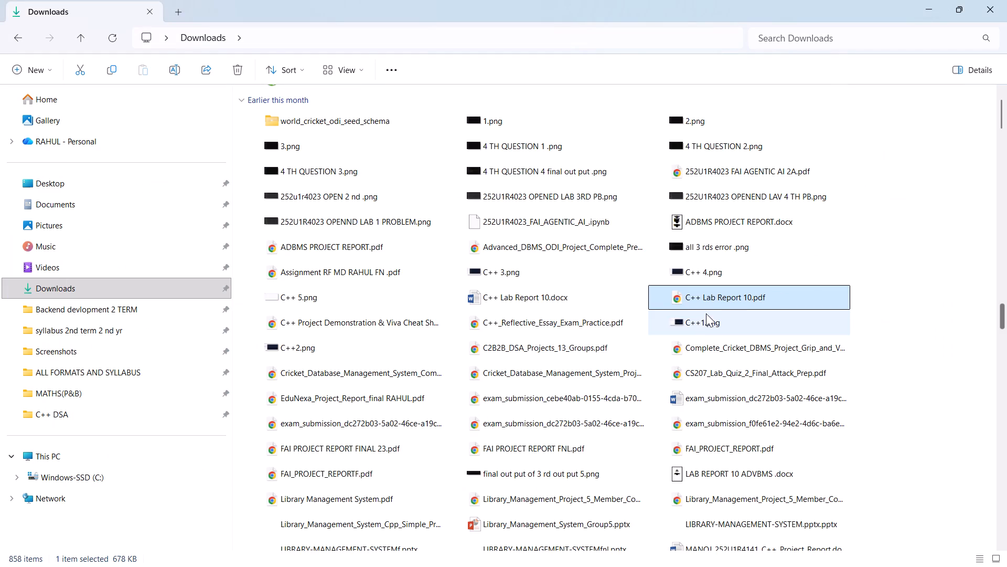
Open the Word document C++ Lab Report 10.docx.
{"action": "double_click", "coordinate": [512, 296]}
Replace the student name in the certificate text with the report author's name from the clipboard history.
{"action": "scroll", "coordinate": [493, 216], "scroll_direction": "down", "scroll_amount": 1}
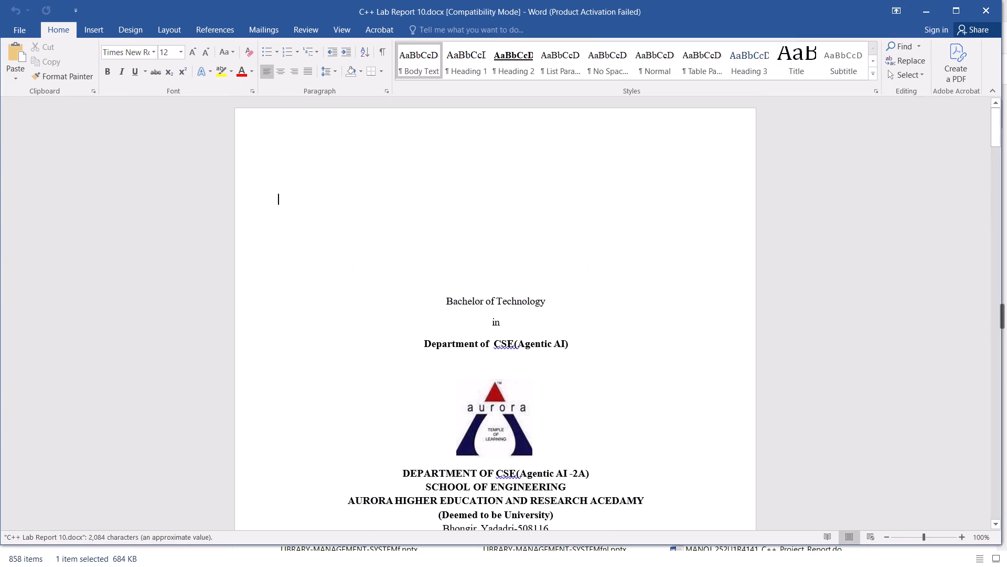
{"action": "scroll", "coordinate": [493, 216], "scroll_direction": "down", "scroll_amount": 2}
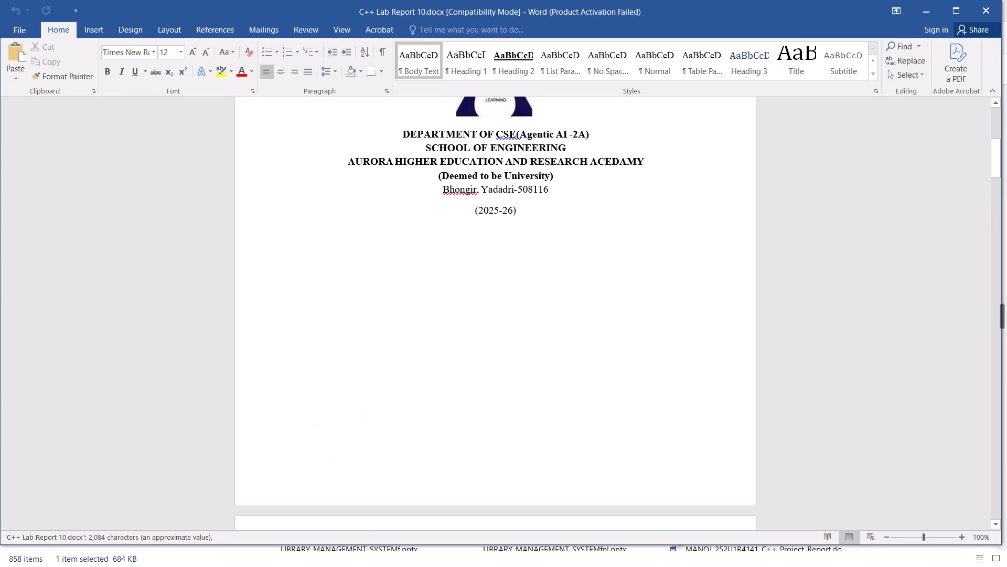
{"action": "scroll", "coordinate": [493, 216], "scroll_direction": "down", "scroll_amount": 1}
{"action": "scroll", "coordinate": [493, 216], "scroll_direction": "up", "scroll_amount": 3}
{"action": "scroll", "coordinate": [493, 216], "scroll_direction": "down", "scroll_amount": 5}
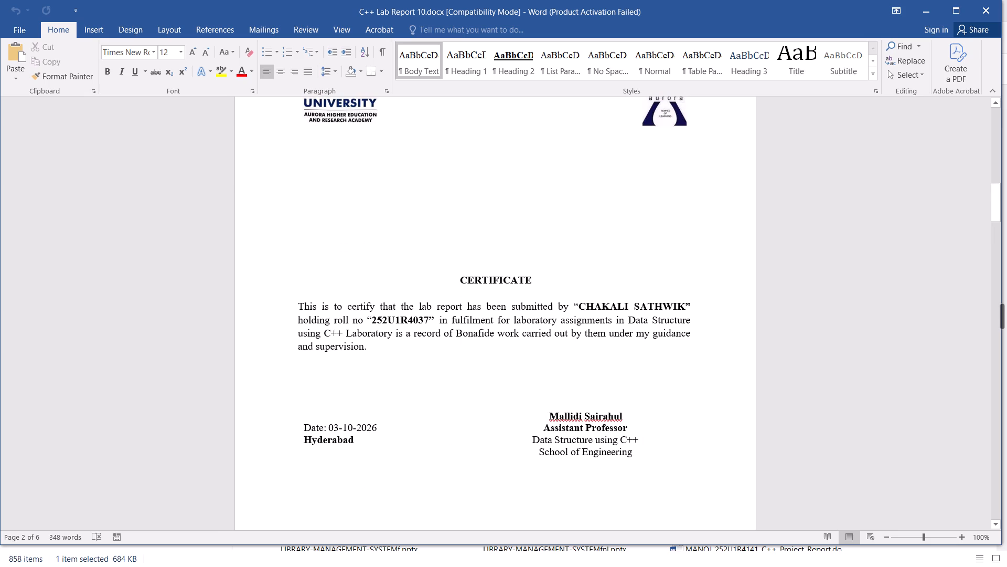
{"action": "scroll", "coordinate": [614, 316], "scroll_direction": "down", "scroll_amount": 1}
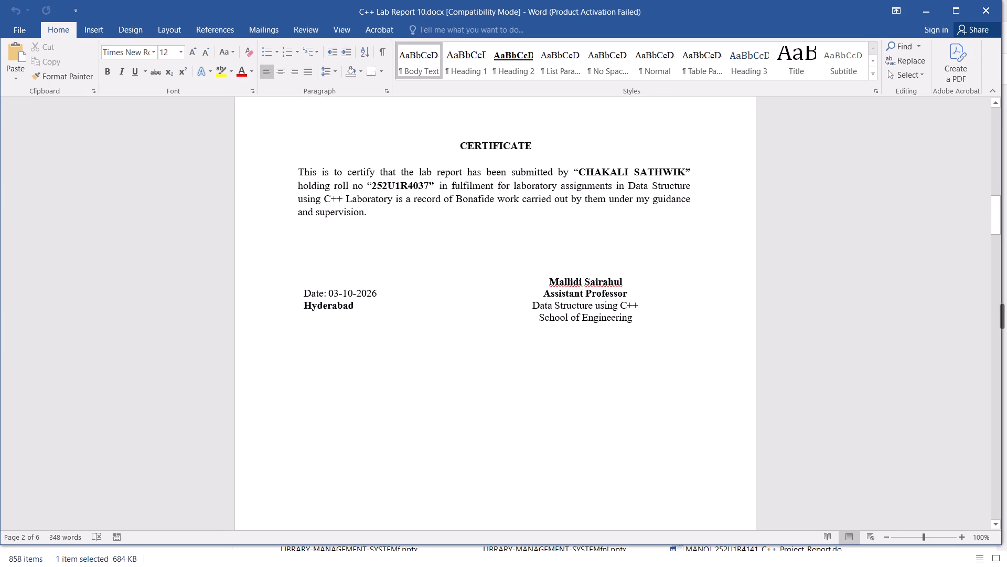
{"action": "left_click_drag", "start_coordinate": [580, 167], "coordinate": [682, 175]}
{"action": "key", "text": "super+v"}
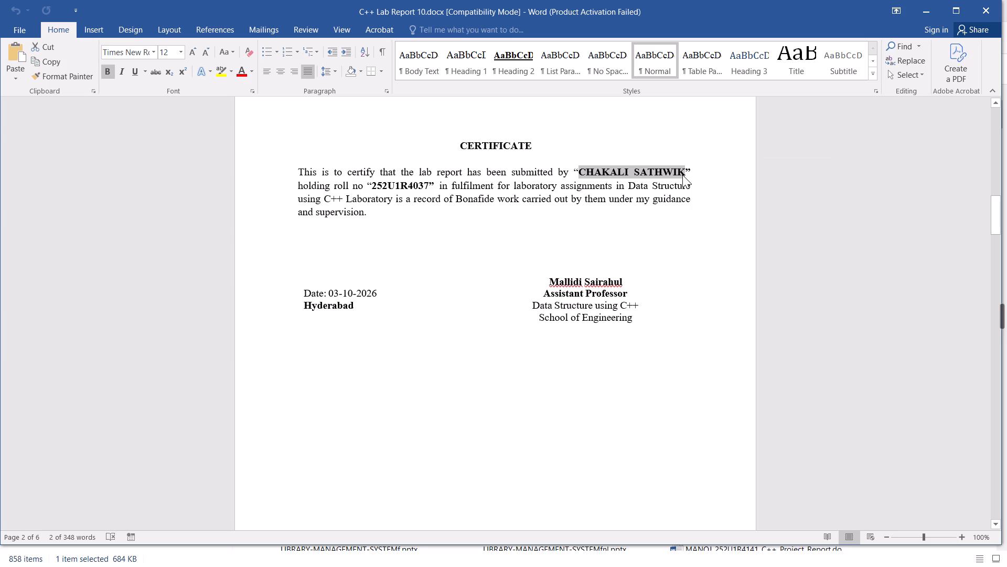
{"action": "scroll", "coordinate": [681, 339], "scroll_direction": "down", "scroll_amount": 5}
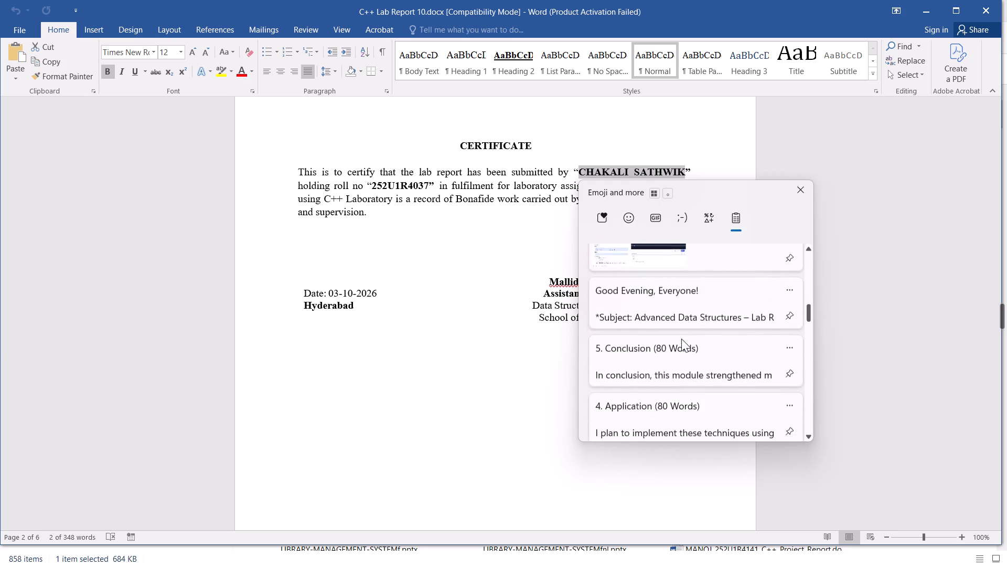
{"action": "scroll", "coordinate": [681, 339], "scroll_direction": "down", "scroll_amount": 5}
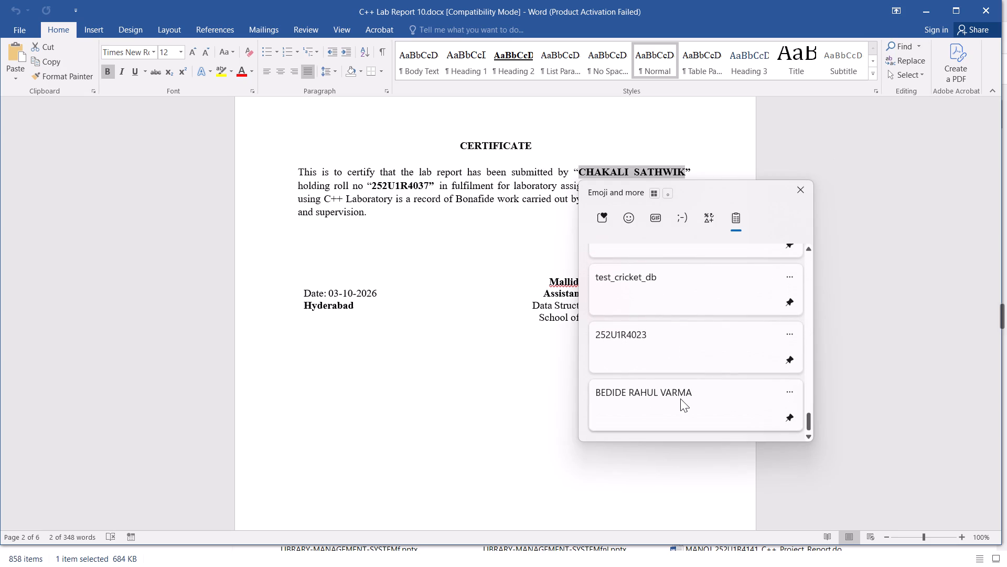
{"action": "left_click", "coordinate": [680, 398]}
{"action": "key", "text": "ctrl+v"}
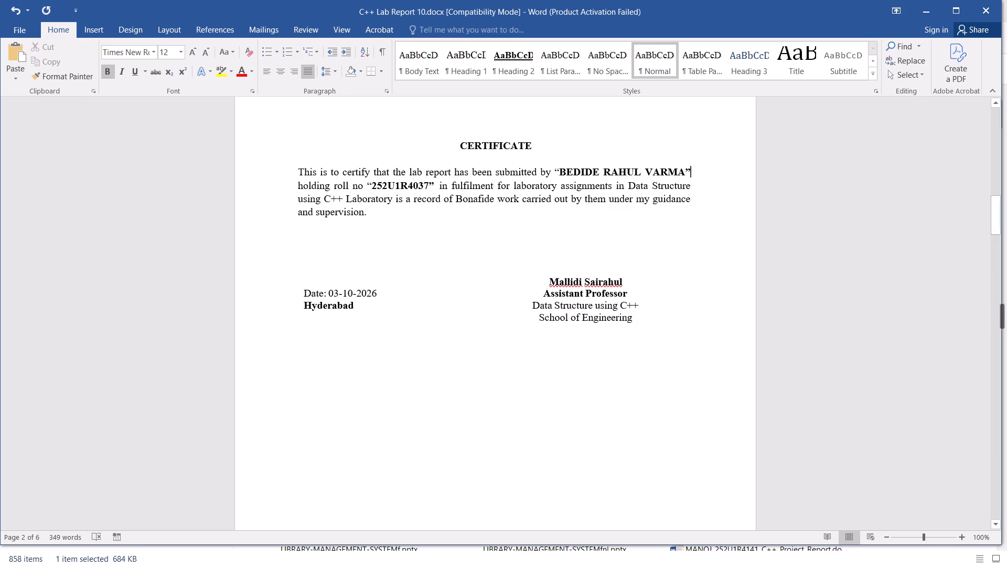
Correct the last two digits of the roll number in the certificate to match the report author's.
{"action": "left_click", "coordinate": [427, 186]}
{"action": "key", "text": "BackSpace"}
{"action": "key", "text": "BackSpace"}
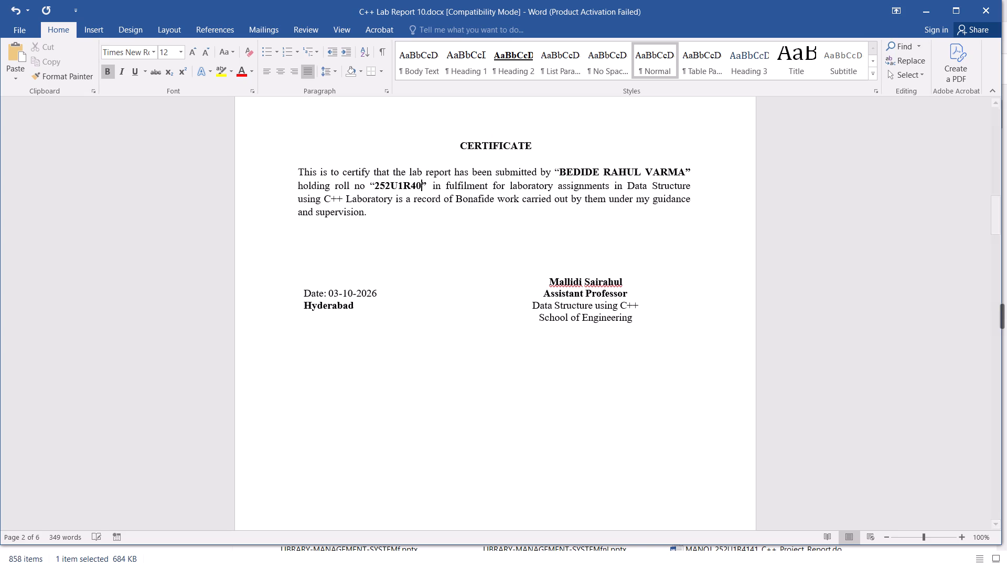
{"action": "type", "text": "23"}
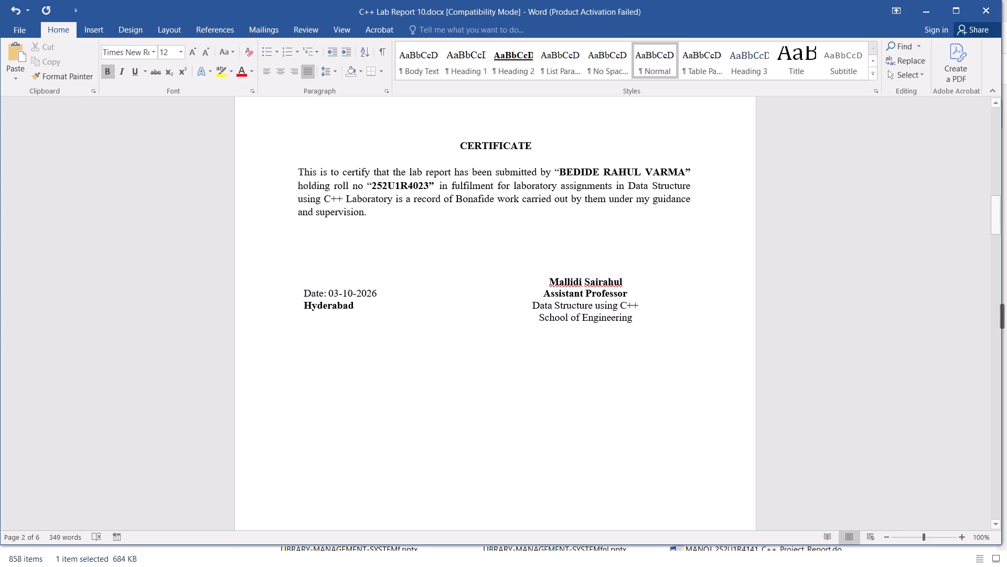
Delete the "Lab Report 10" title above Question 1.
{"action": "scroll", "coordinate": [447, 272], "scroll_direction": "down", "scroll_amount": 3}
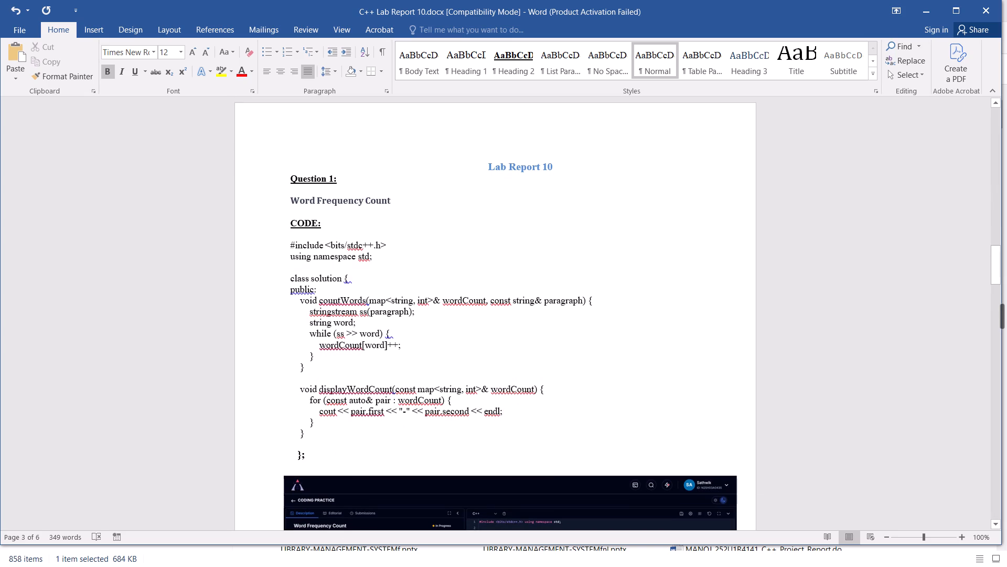
{"action": "left_click_drag", "start_coordinate": [556, 165], "coordinate": [491, 166]}
{"action": "key", "text": "BackSpace"}
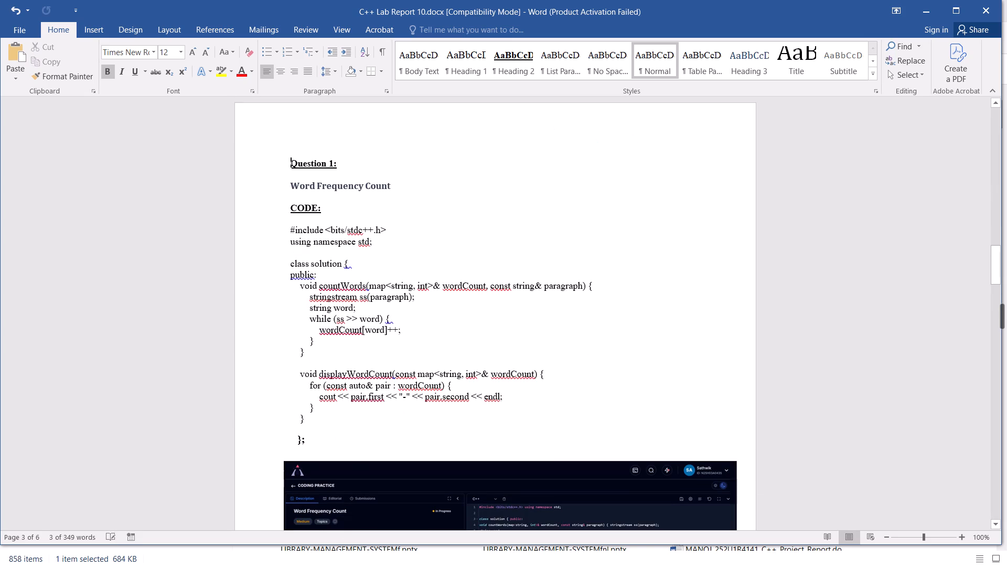
Delete all the old report content from Question 1 through the end of Question 4, including code and screenshots.
{"action": "left_click_drag", "start_coordinate": [295, 155], "coordinate": [295, 155]}
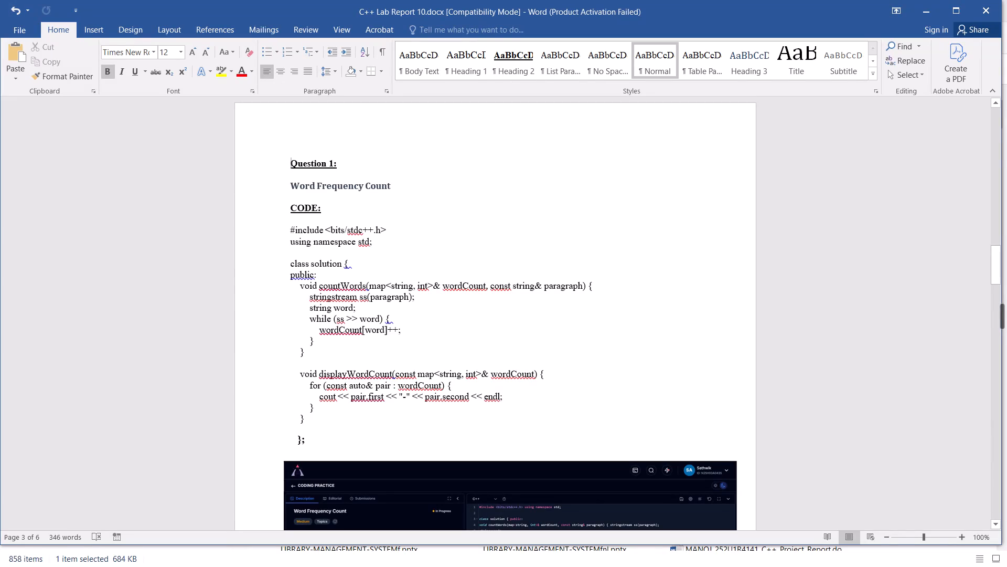
{"action": "left_click_drag", "start_coordinate": [295, 155], "coordinate": [485, 303]}
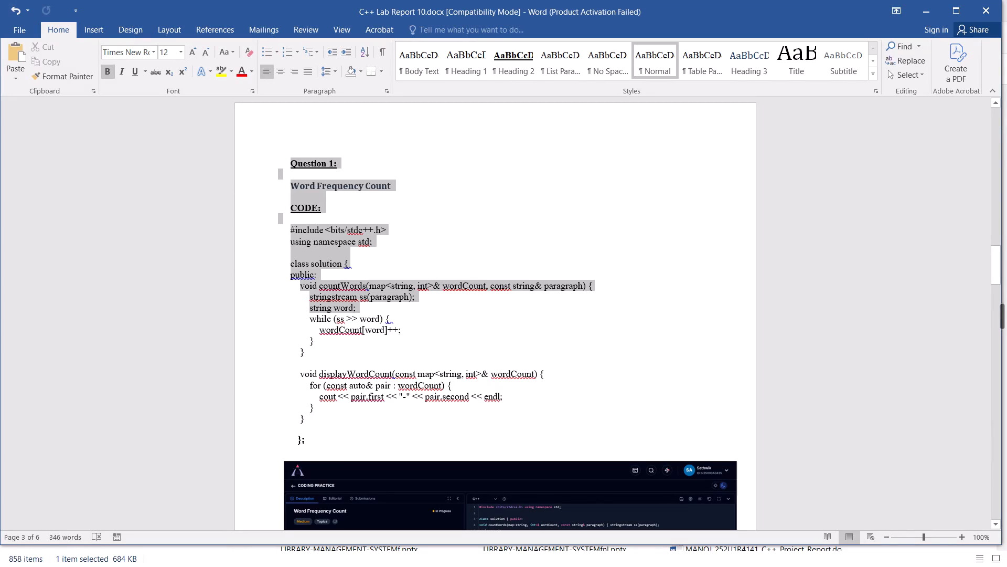
{"action": "left_click_drag", "start_coordinate": [485, 303], "coordinate": [511, 558]}
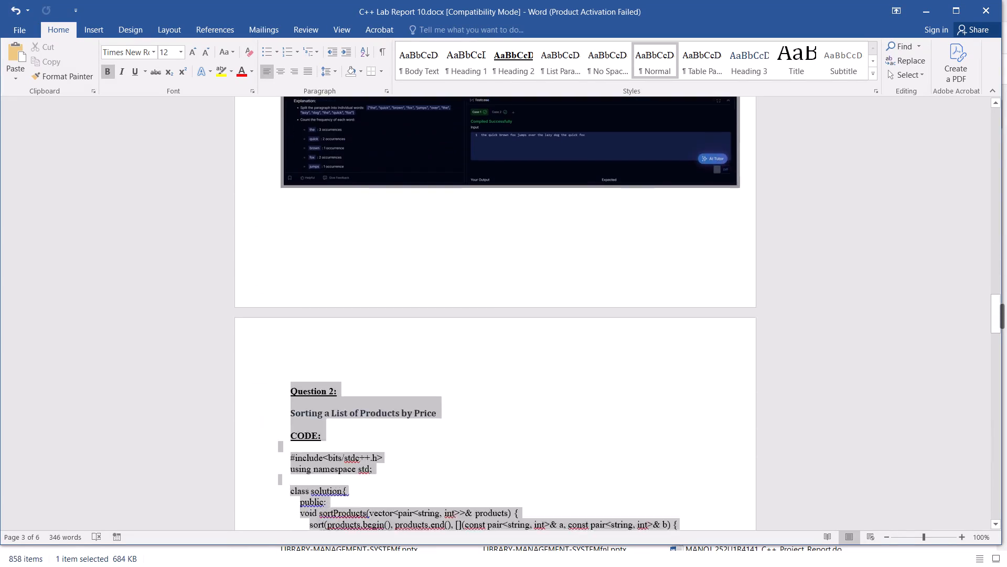
{"action": "left_click_drag", "start_coordinate": [511, 558], "coordinate": [533, 566]}
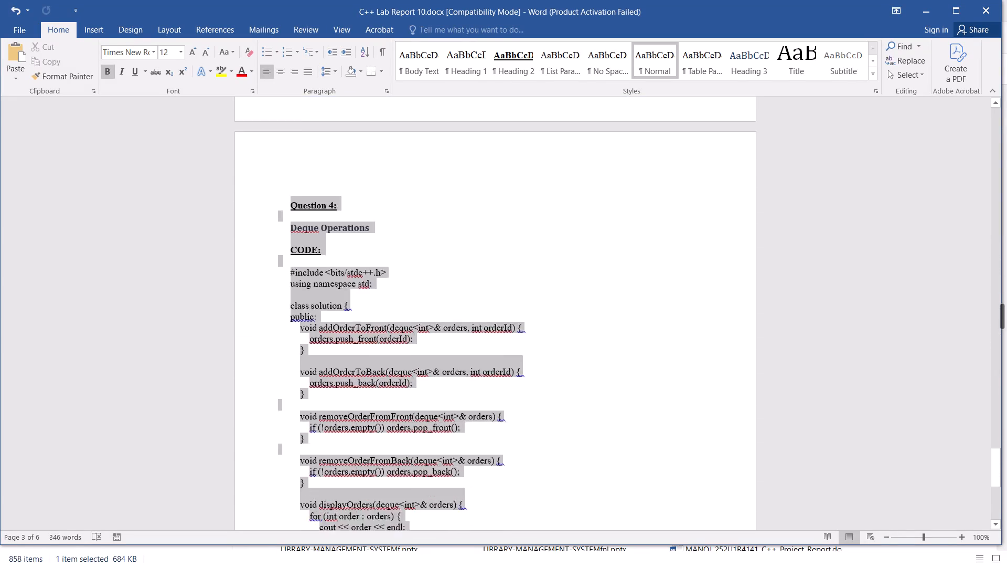
{"action": "left_click_drag", "start_coordinate": [533, 566], "coordinate": [676, 496]}
{"action": "key", "text": "BackSpace"}
{"action": "scroll", "coordinate": [558, 372], "scroll_direction": "up", "scroll_amount": 3}
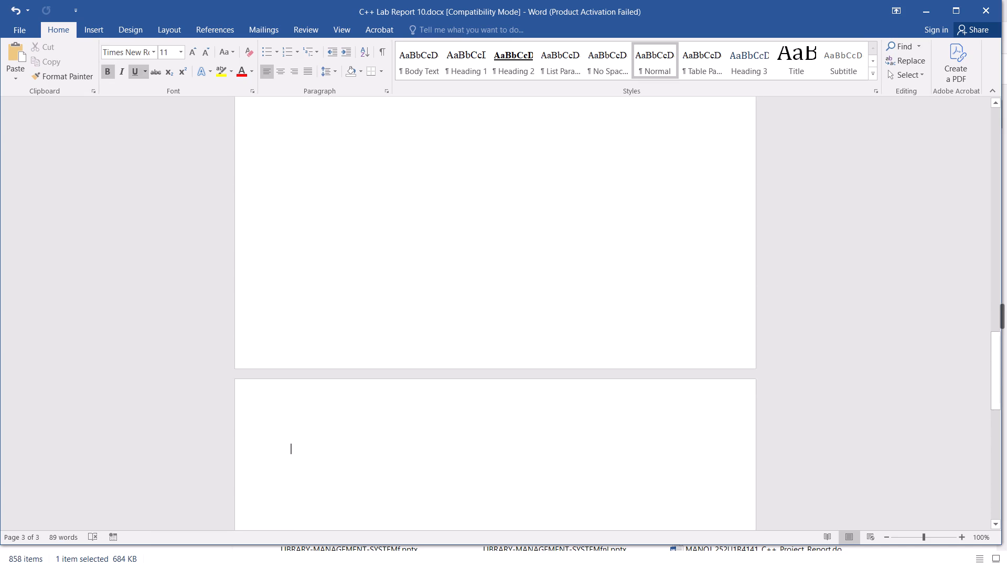
{"action": "scroll", "coordinate": [558, 372], "scroll_direction": "up", "scroll_amount": 2}
{"action": "scroll", "coordinate": [558, 372], "scroll_direction": "down", "scroll_amount": 2}
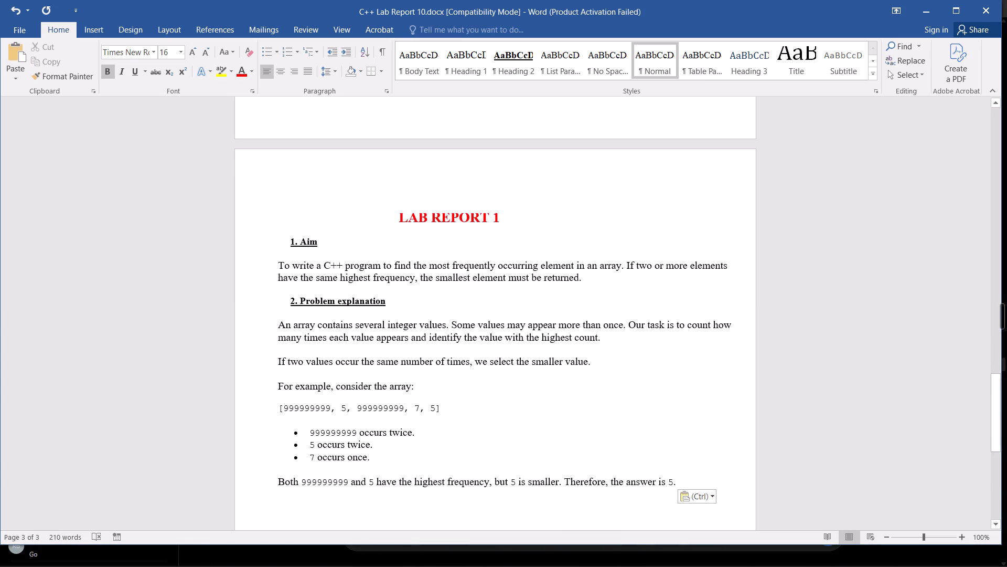
Remove the underline from the "1. Aim" and "2. Problem explanation" headings.
{"action": "left_click_drag", "start_coordinate": [328, 246], "coordinate": [293, 237]}
{"action": "left_click_drag", "start_coordinate": [293, 237], "coordinate": [291, 239]}
{"action": "left_click", "coordinate": [323, 219]}
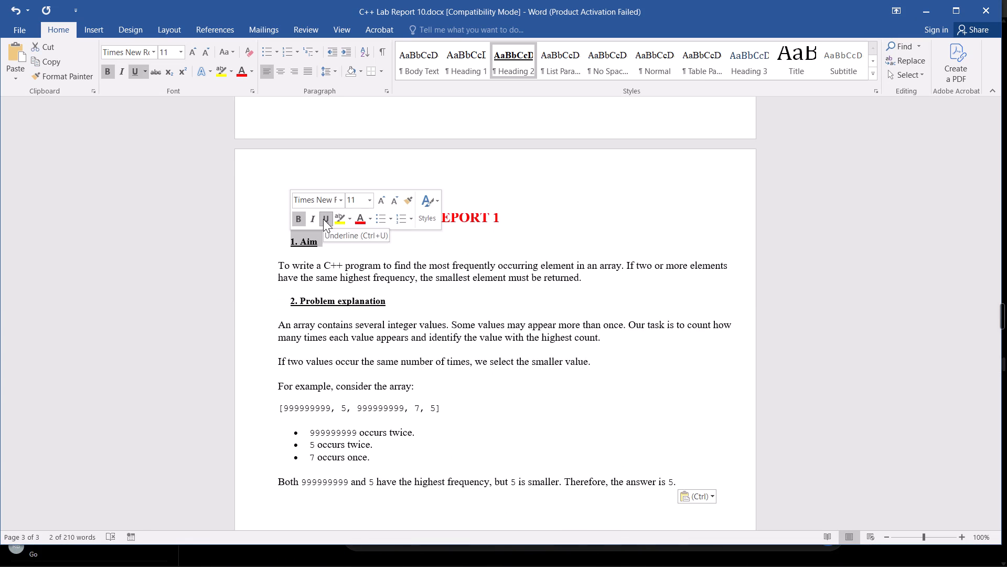
{"action": "left_click", "coordinate": [405, 299]}
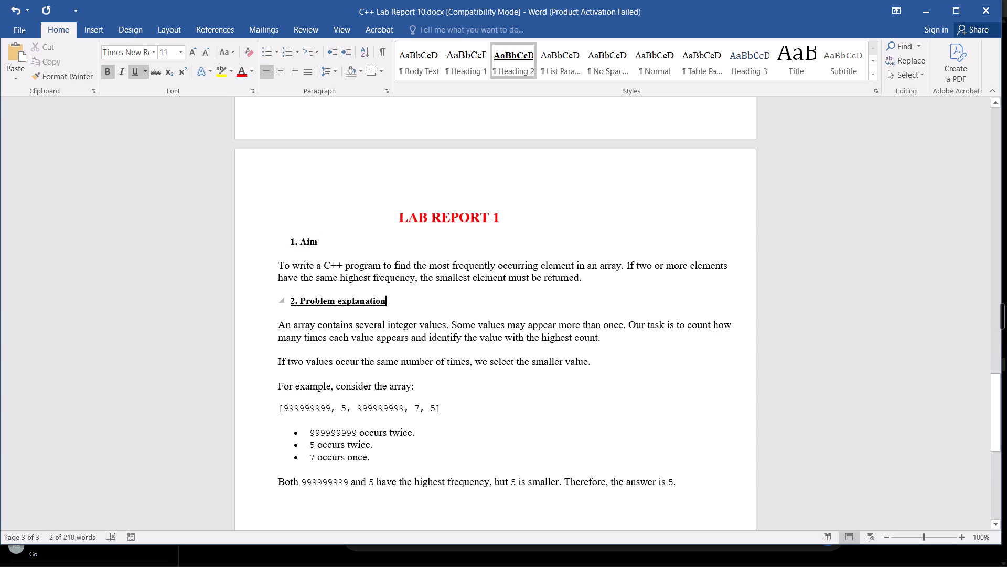
{"action": "left_click_drag", "start_coordinate": [405, 299], "coordinate": [273, 303]}
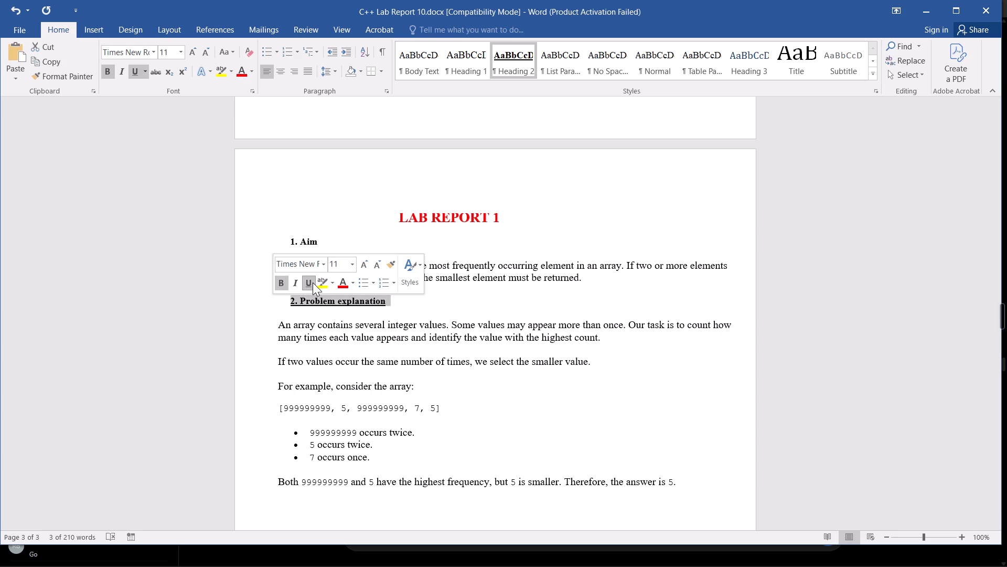
{"action": "left_click", "coordinate": [313, 282]}
{"action": "left_click", "coordinate": [440, 301]}
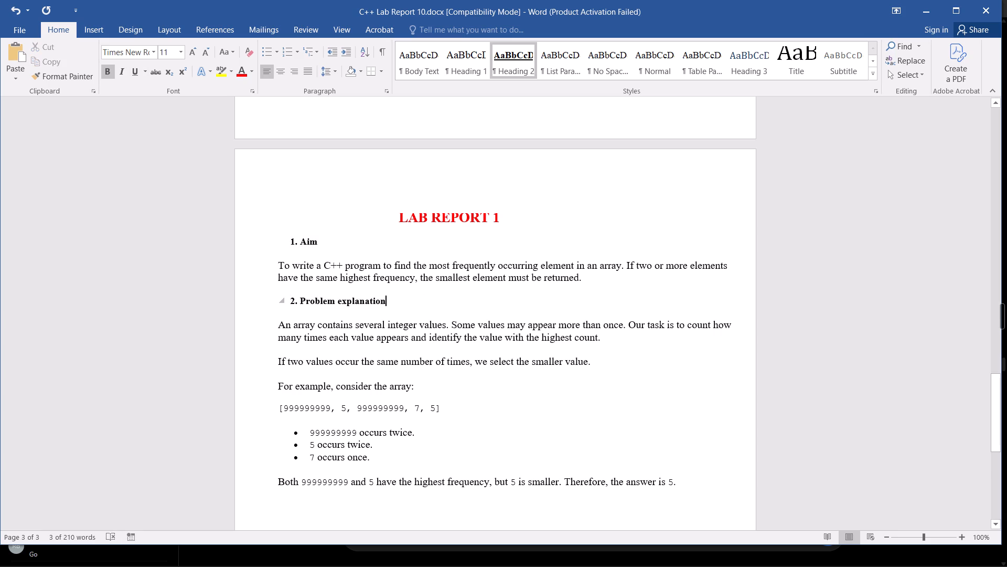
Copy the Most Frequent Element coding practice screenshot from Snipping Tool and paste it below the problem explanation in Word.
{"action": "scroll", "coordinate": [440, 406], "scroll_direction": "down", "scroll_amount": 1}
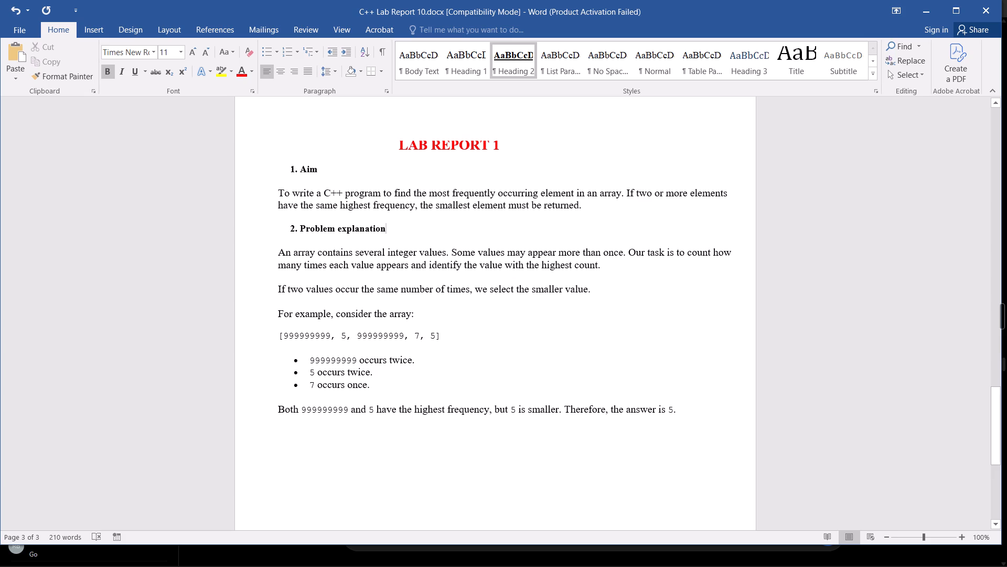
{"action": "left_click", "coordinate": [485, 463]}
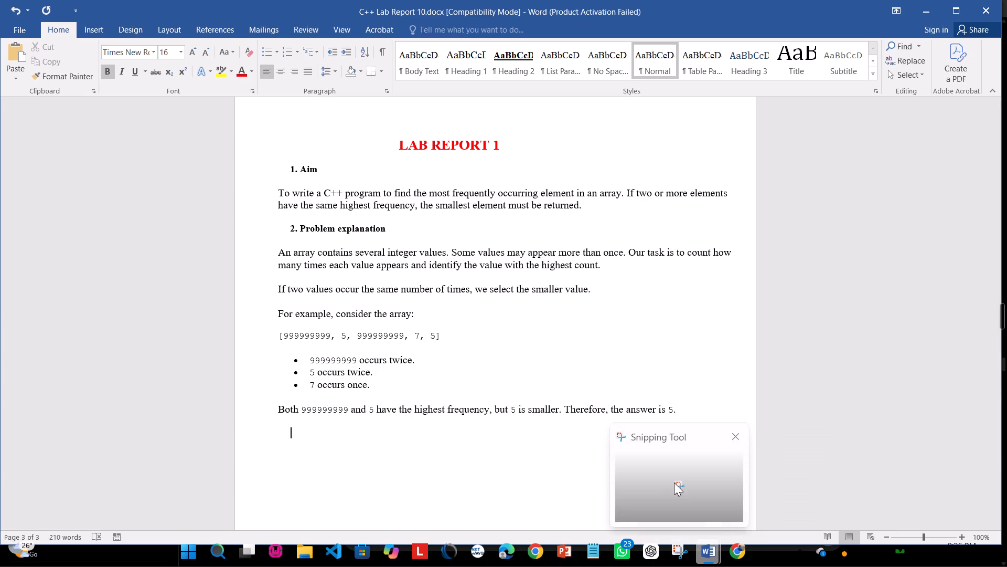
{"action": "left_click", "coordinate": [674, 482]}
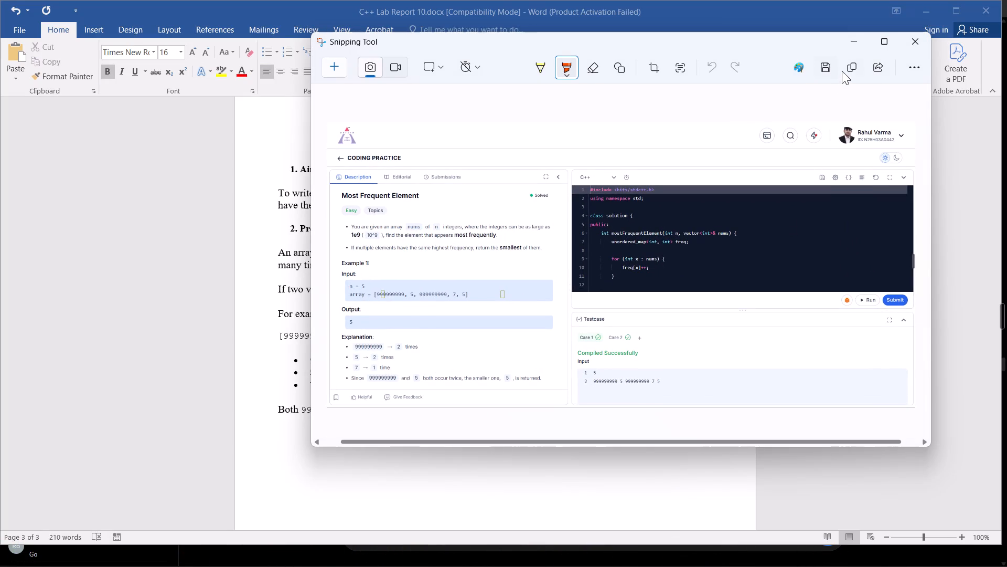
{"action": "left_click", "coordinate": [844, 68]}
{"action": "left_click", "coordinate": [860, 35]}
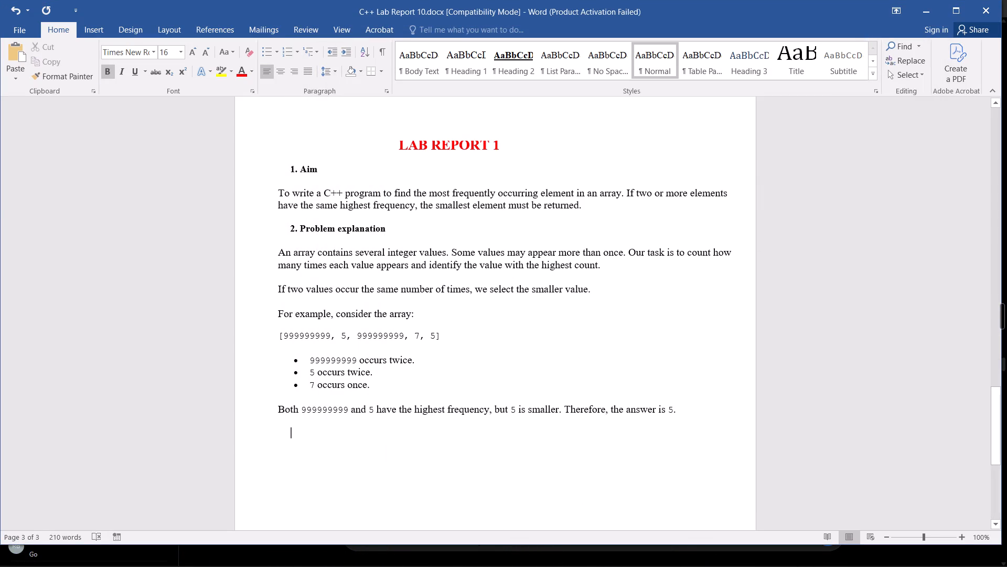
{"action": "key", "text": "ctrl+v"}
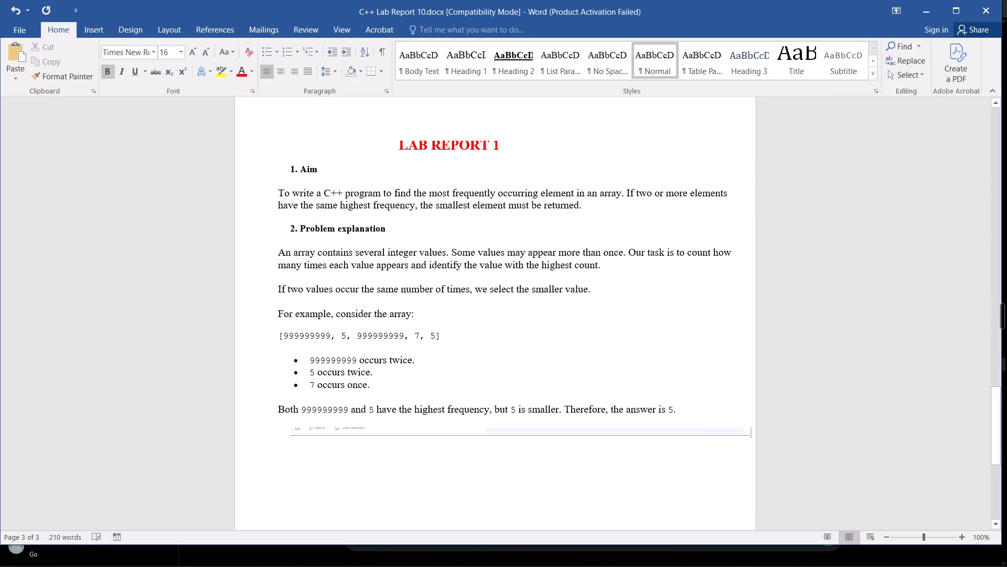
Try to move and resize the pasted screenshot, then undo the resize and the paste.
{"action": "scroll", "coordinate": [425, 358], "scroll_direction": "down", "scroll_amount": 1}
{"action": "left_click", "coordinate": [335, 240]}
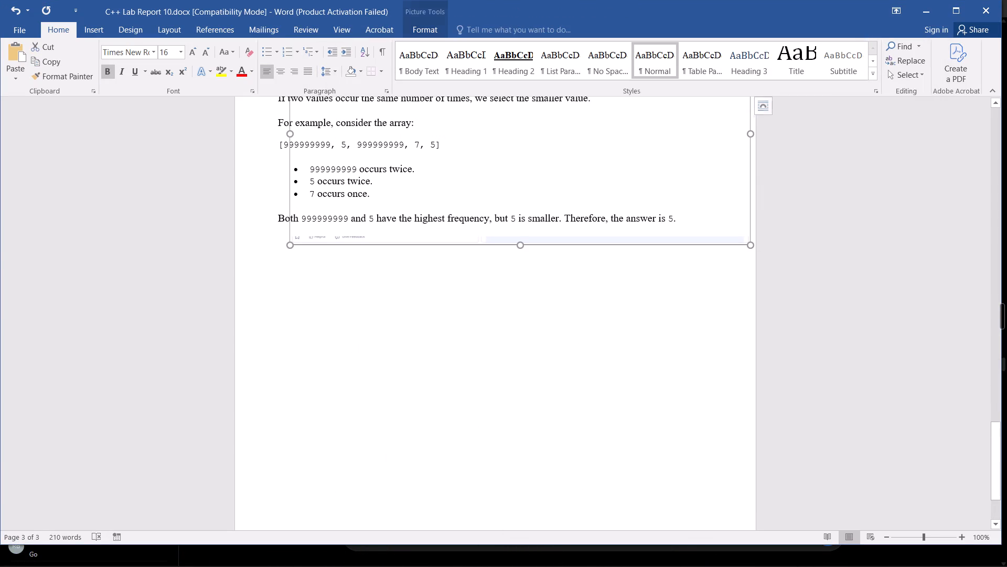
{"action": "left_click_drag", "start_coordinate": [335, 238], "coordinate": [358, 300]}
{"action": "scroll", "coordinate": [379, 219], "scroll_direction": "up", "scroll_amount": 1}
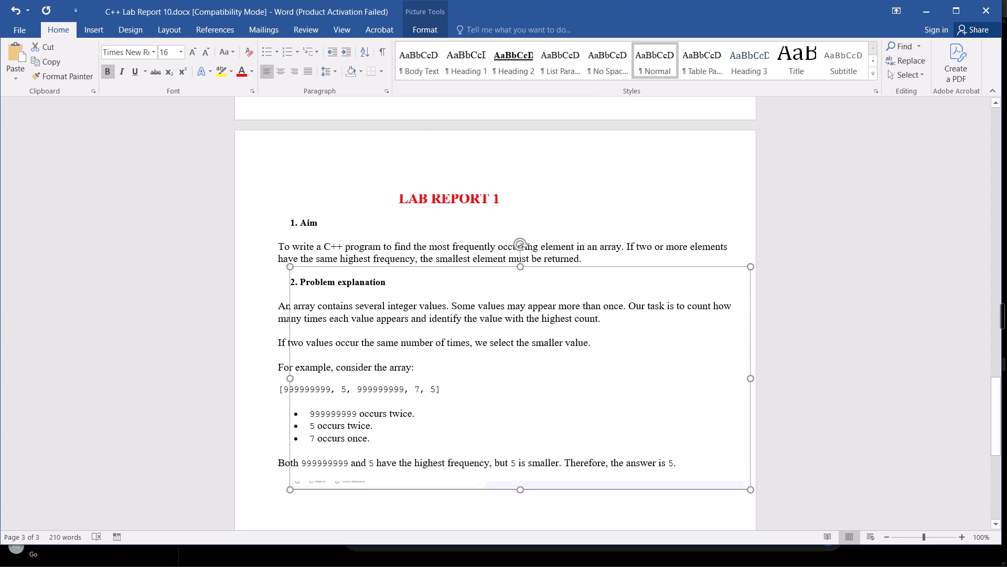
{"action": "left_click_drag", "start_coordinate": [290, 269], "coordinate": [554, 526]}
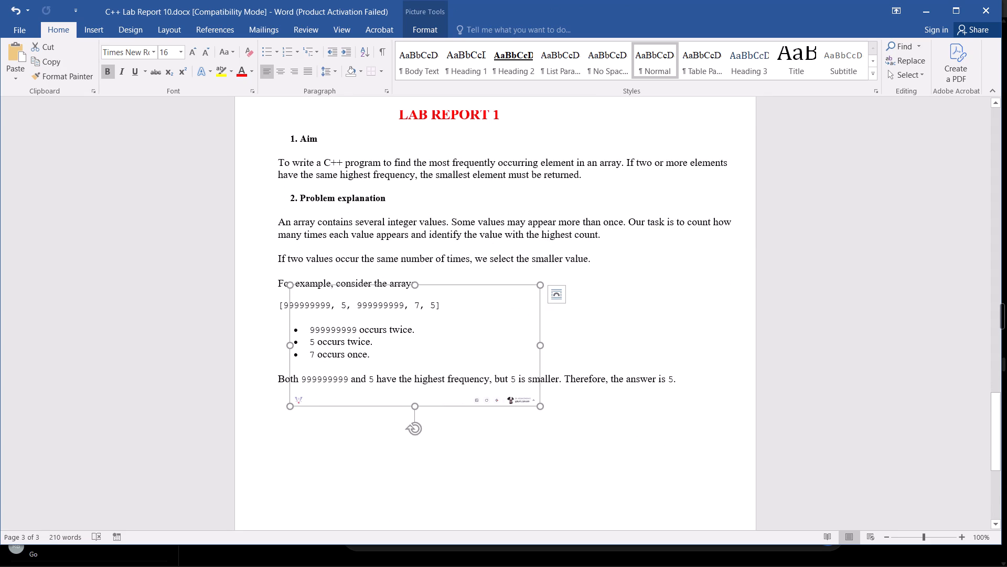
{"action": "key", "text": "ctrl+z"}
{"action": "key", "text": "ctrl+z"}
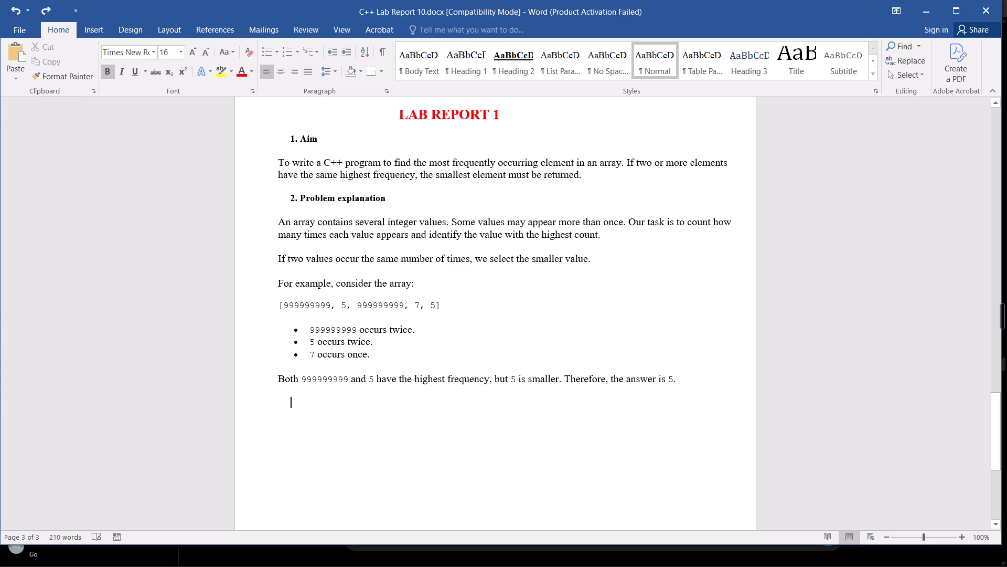
Add eleven new lines below the last sentence of the problem explanation.
{"action": "key", "text": "Return"}
{"action": "key", "text": "Return"}
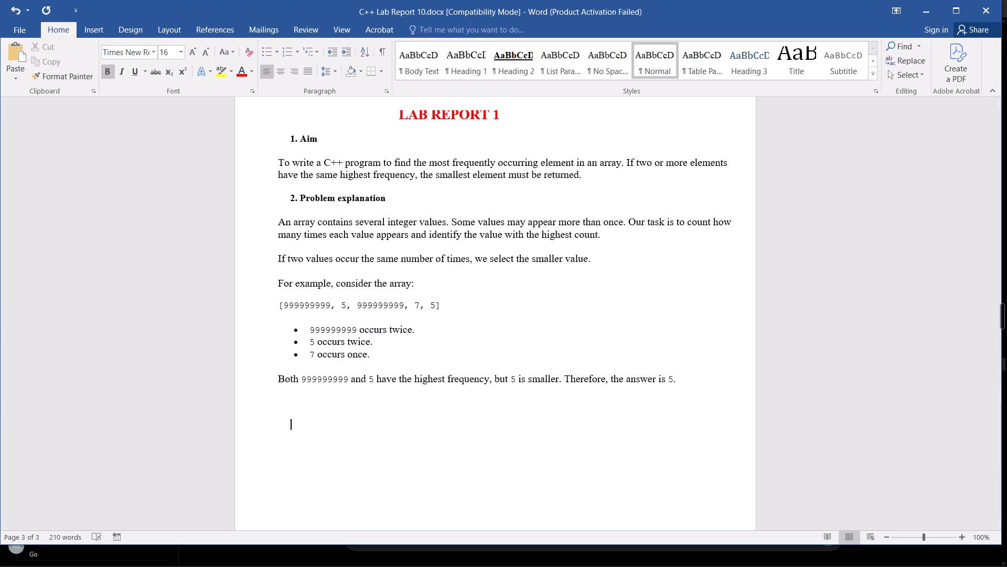
{"action": "key", "text": "Return"}
{"action": "key", "text": "Return"}
{"action": "key", "text": "Return"}
{"action": "key", "text": "Return"}
{"action": "key", "text": "Return"}
{"action": "key", "text": "Return"}
{"action": "key", "text": "Return"}
{"action": "key", "text": "Return"}
{"action": "key", "text": "Return"}
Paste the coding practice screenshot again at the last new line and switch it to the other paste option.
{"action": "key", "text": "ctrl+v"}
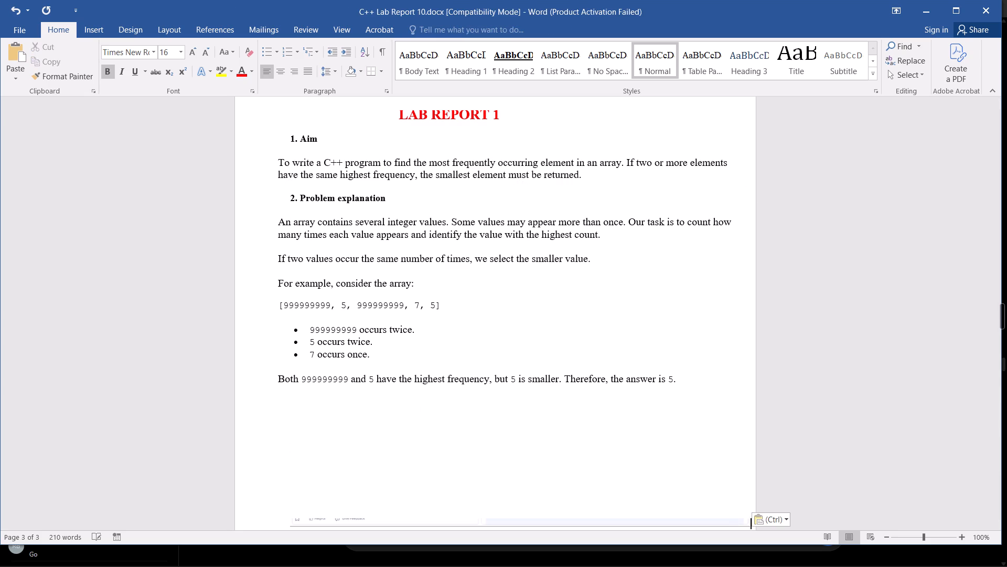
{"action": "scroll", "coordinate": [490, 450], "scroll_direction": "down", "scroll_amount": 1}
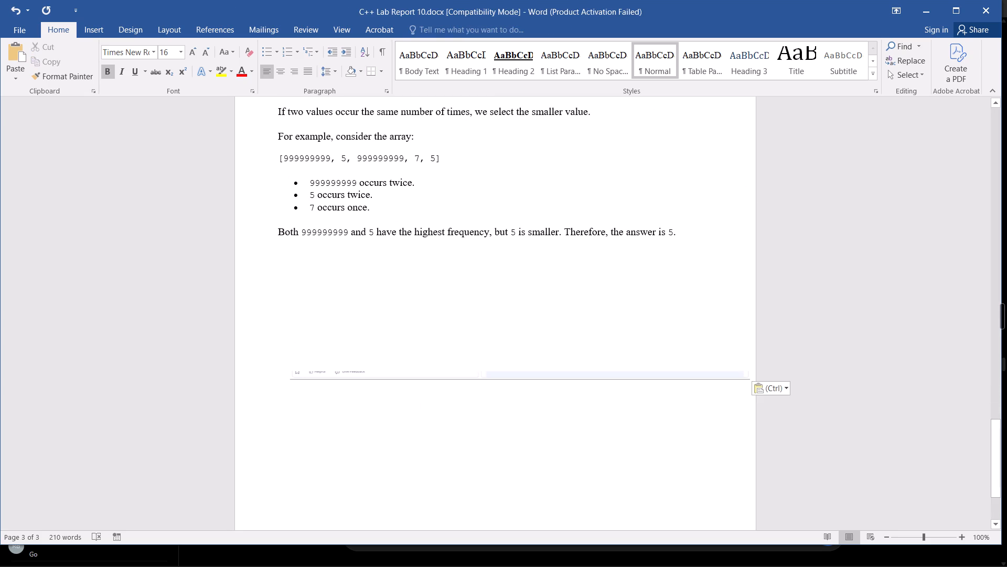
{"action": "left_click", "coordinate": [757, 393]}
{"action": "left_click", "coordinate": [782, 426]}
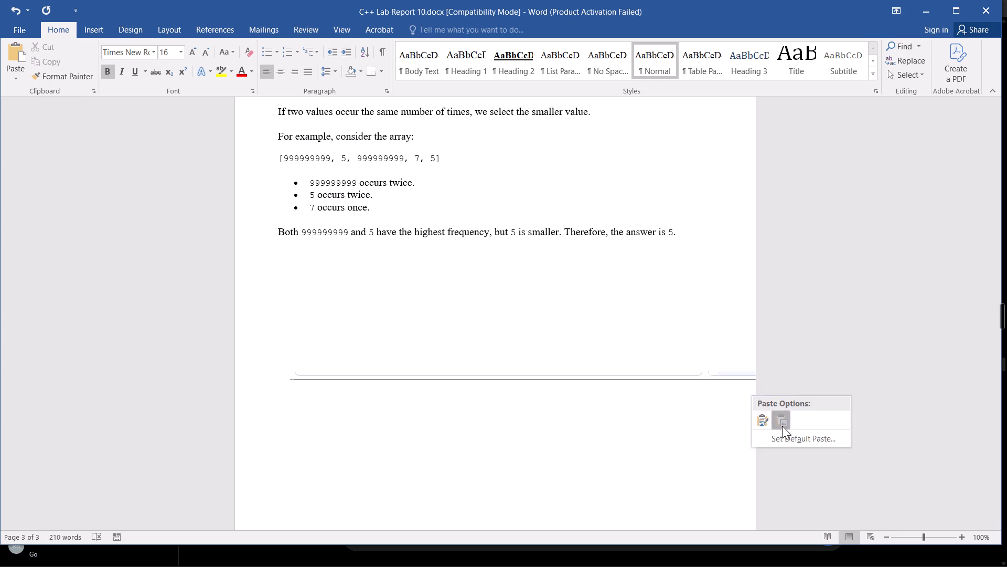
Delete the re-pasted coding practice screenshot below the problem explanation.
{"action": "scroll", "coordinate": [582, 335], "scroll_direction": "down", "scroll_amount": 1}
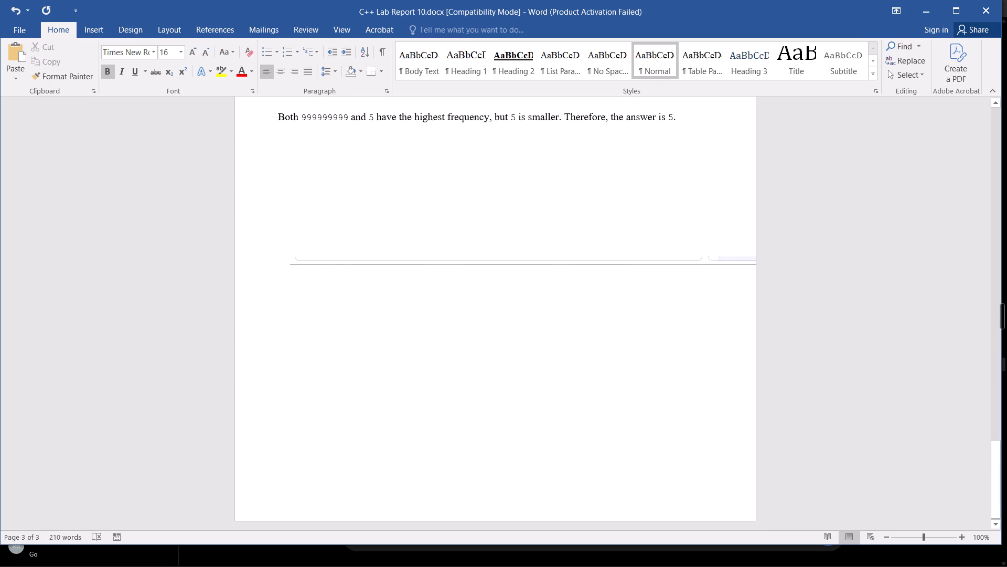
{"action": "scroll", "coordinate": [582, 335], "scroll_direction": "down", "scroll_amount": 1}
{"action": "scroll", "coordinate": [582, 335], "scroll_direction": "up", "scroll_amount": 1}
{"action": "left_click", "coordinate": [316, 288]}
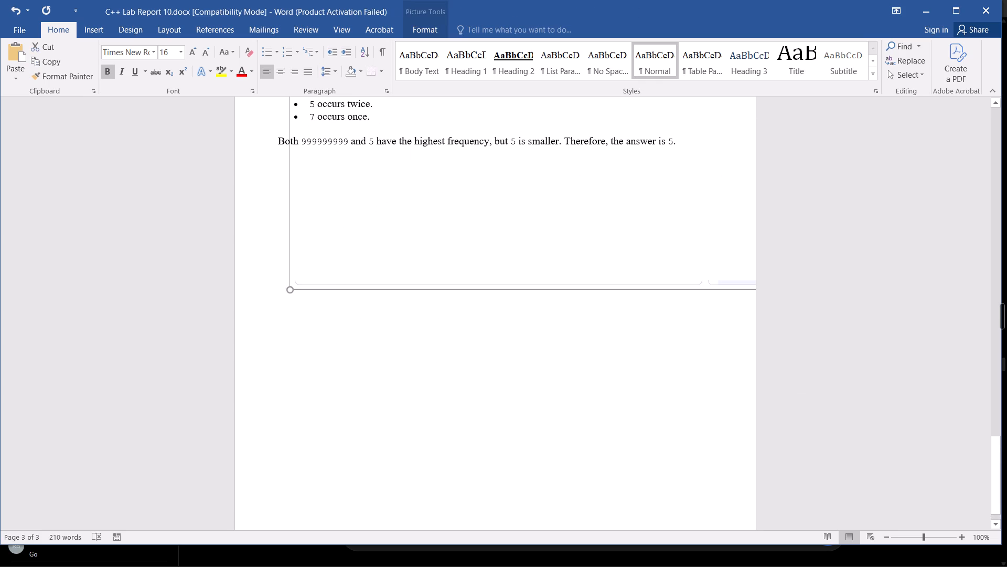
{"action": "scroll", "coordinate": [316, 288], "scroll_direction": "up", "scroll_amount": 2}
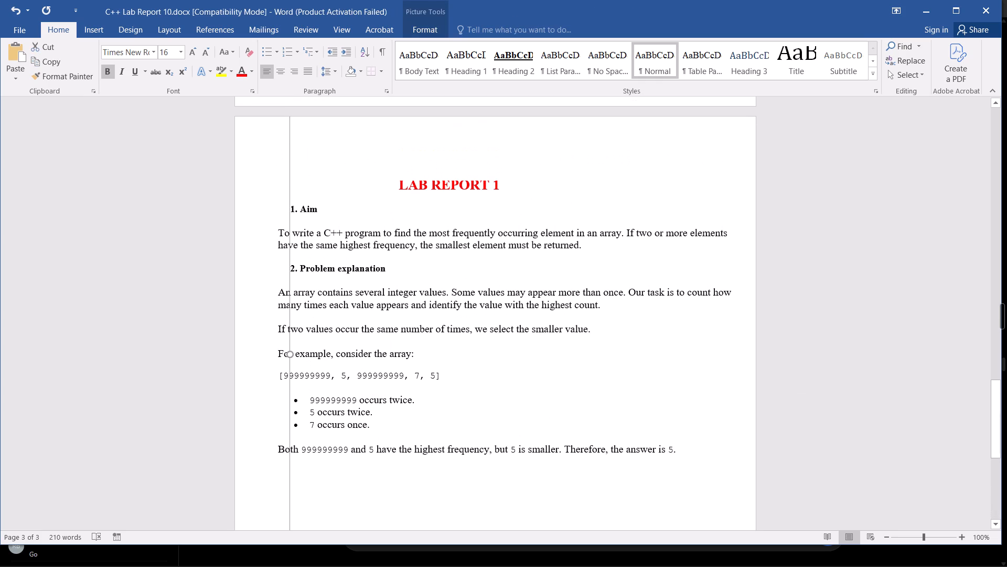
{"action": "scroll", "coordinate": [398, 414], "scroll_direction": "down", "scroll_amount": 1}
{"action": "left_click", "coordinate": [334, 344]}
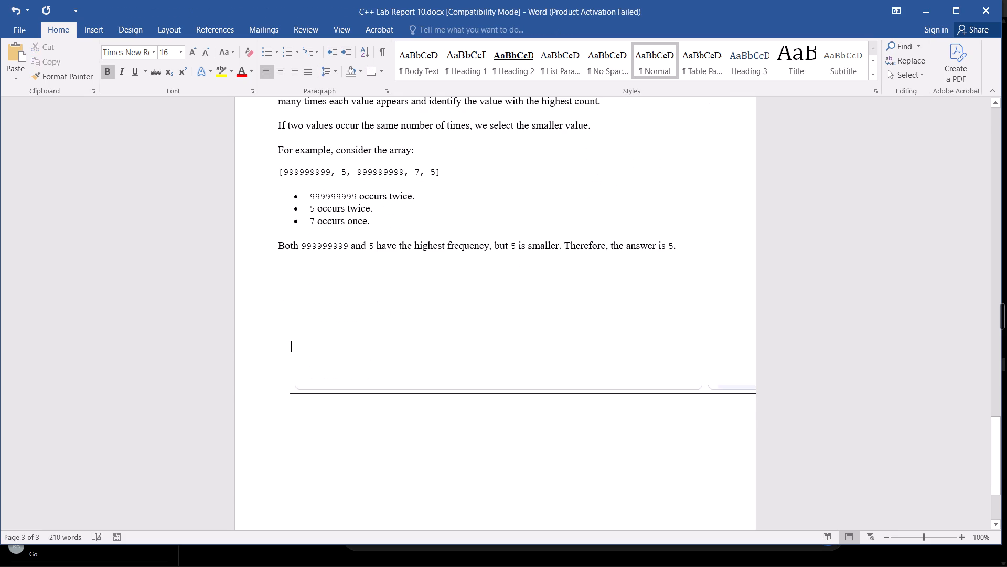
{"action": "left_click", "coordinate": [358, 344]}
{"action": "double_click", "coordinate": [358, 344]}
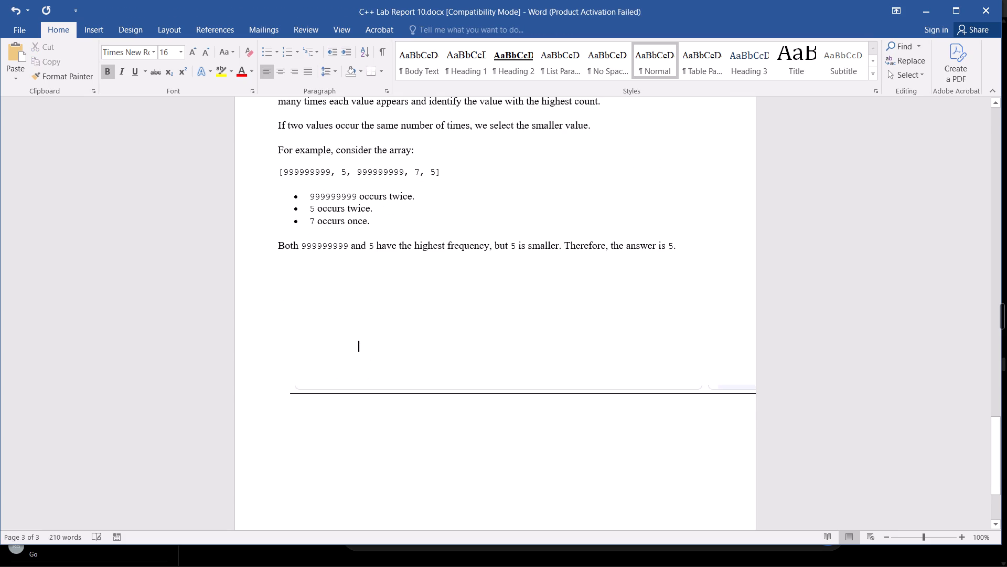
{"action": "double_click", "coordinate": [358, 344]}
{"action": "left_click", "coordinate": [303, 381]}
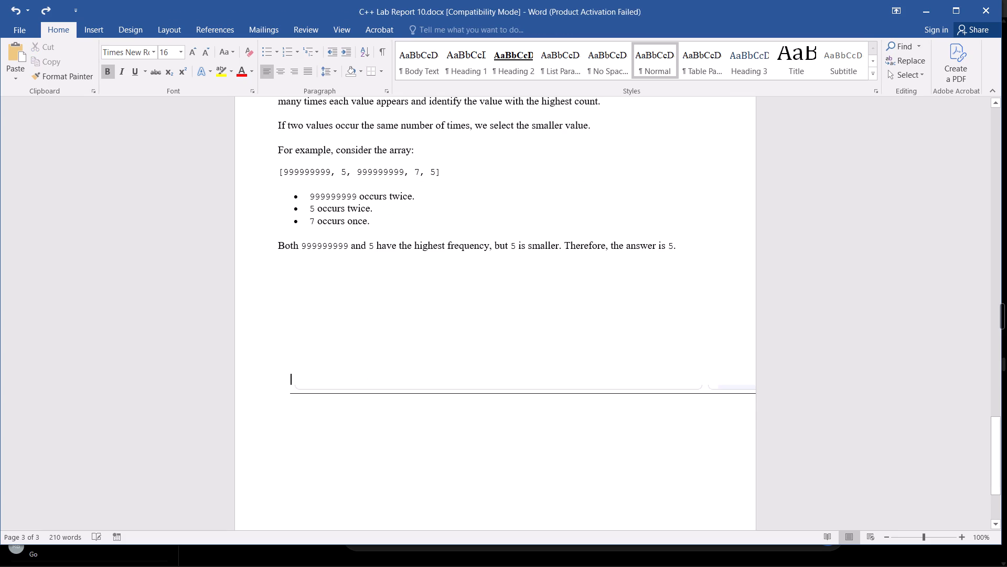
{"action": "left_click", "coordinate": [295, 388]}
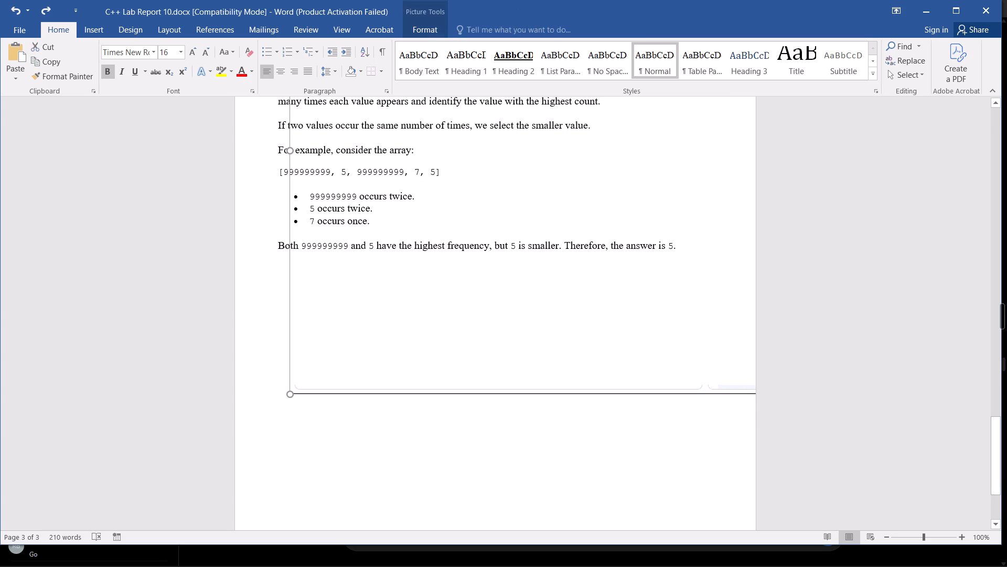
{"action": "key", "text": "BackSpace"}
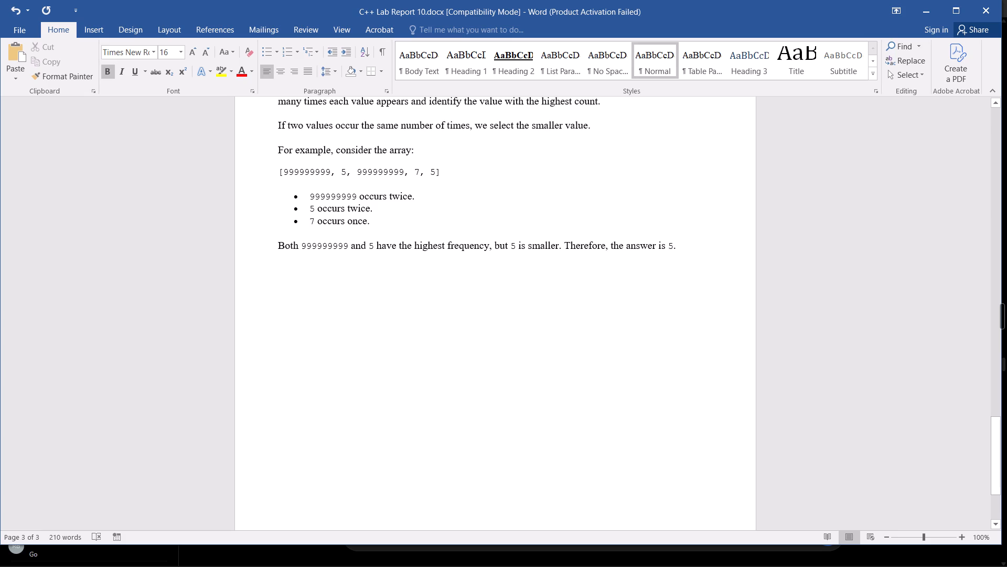
Add new lines below the last sentence of the problem explanation and paste the coding practice screenshot there.
{"action": "left_click", "coordinate": [694, 251]}
{"action": "key", "text": "shift+Return"}
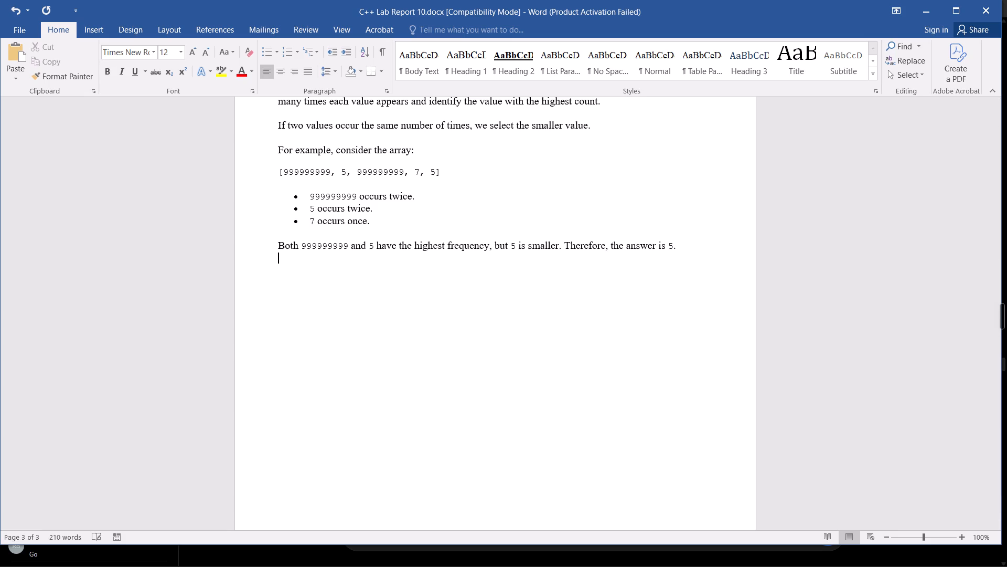
{"action": "key", "text": "Return"}
{"action": "key", "text": "Return"}
{"action": "key", "text": "Return"}
{"action": "key", "text": "Return"}
{"action": "key", "text": "Return"}
{"action": "key", "text": "ctrl+v"}
{"action": "left_click", "coordinate": [523, 324]}
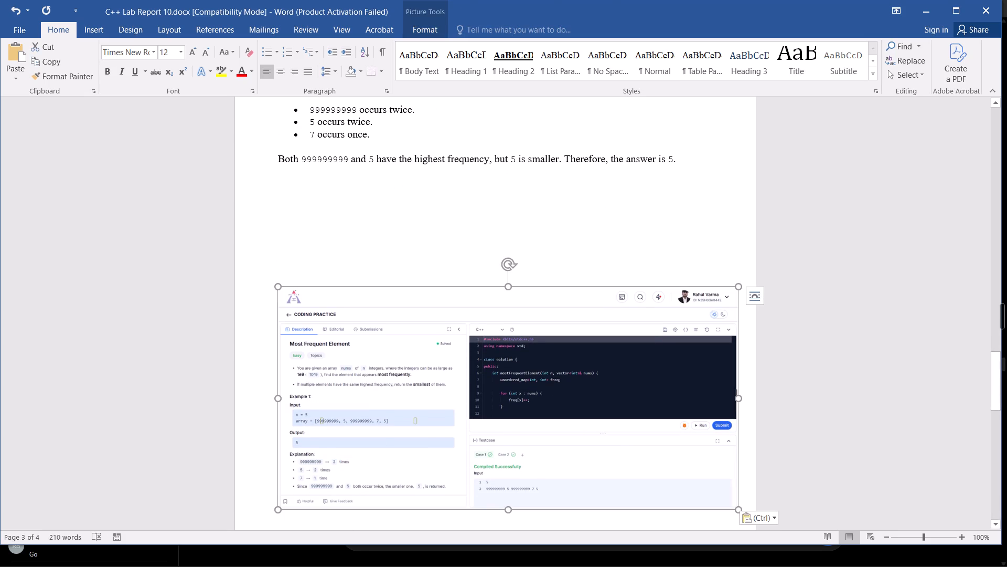
{"action": "left_click", "coordinate": [323, 325]}
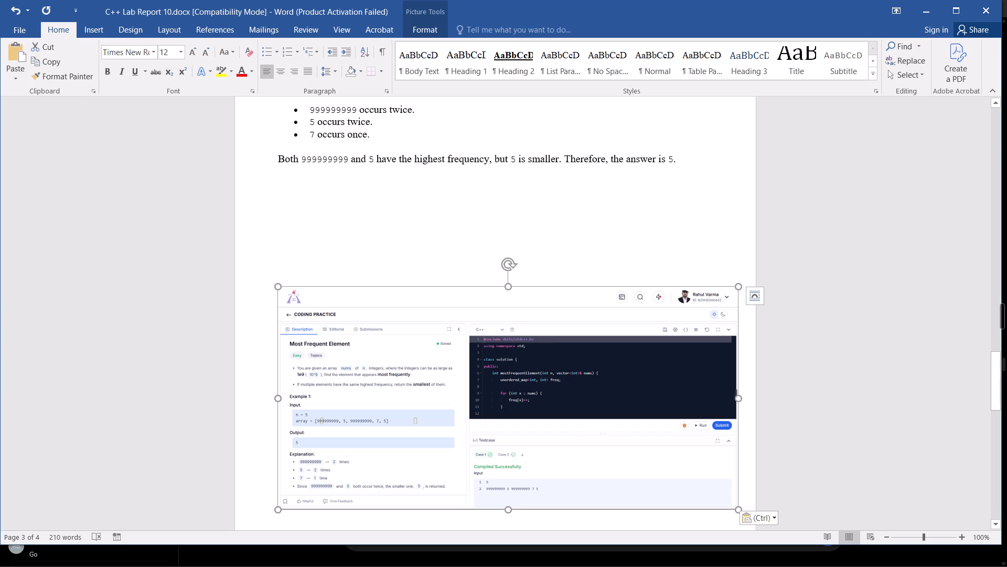
Remove four blank lines above the pasted screenshot so it sits closer to the problem explanation.
{"action": "left_click", "coordinate": [273, 275]}
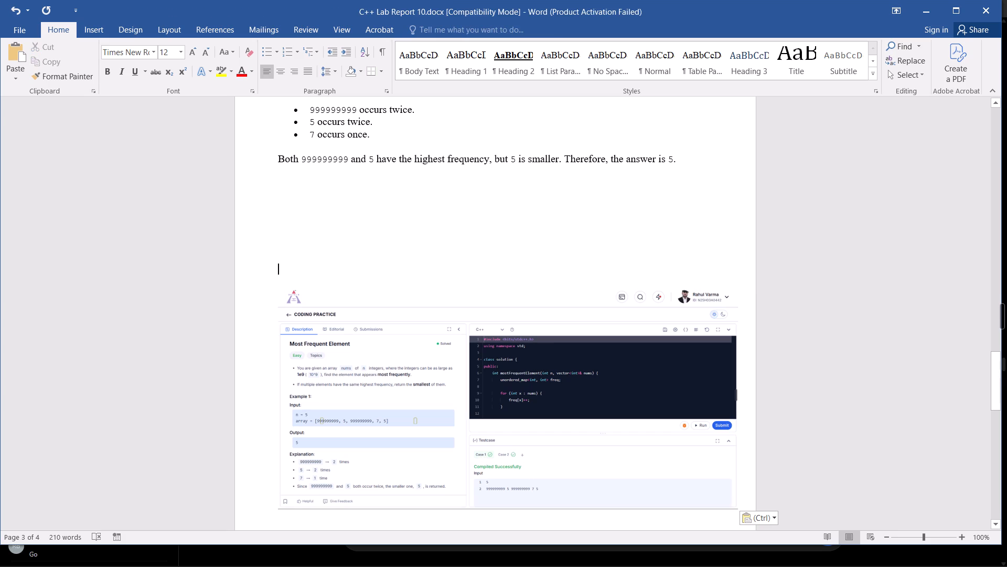
{"action": "key", "text": "BackSpace"}
{"action": "key", "text": "BackSpace"}
{"action": "key", "text": "BackSpace"}
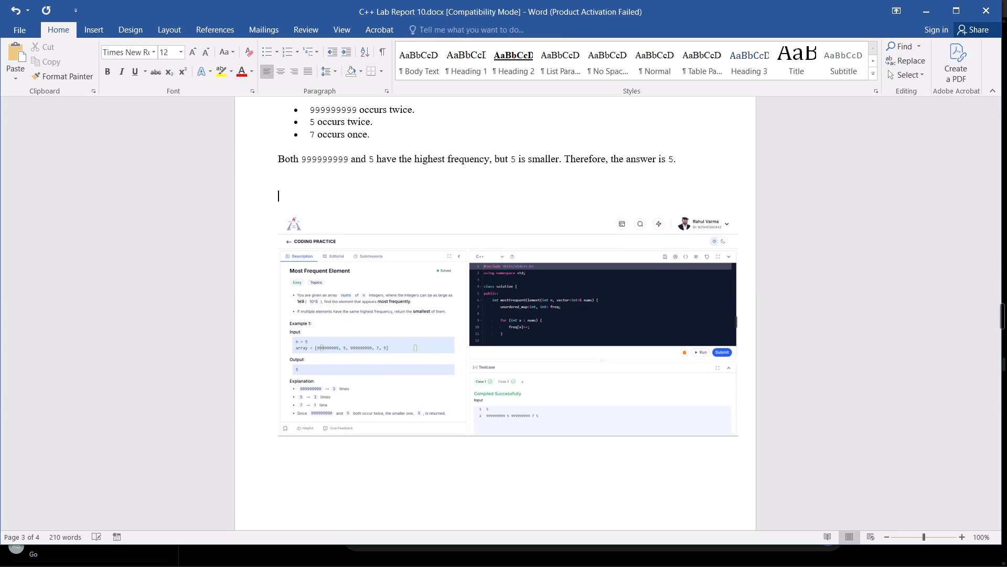
{"action": "key", "text": "BackSpace"}
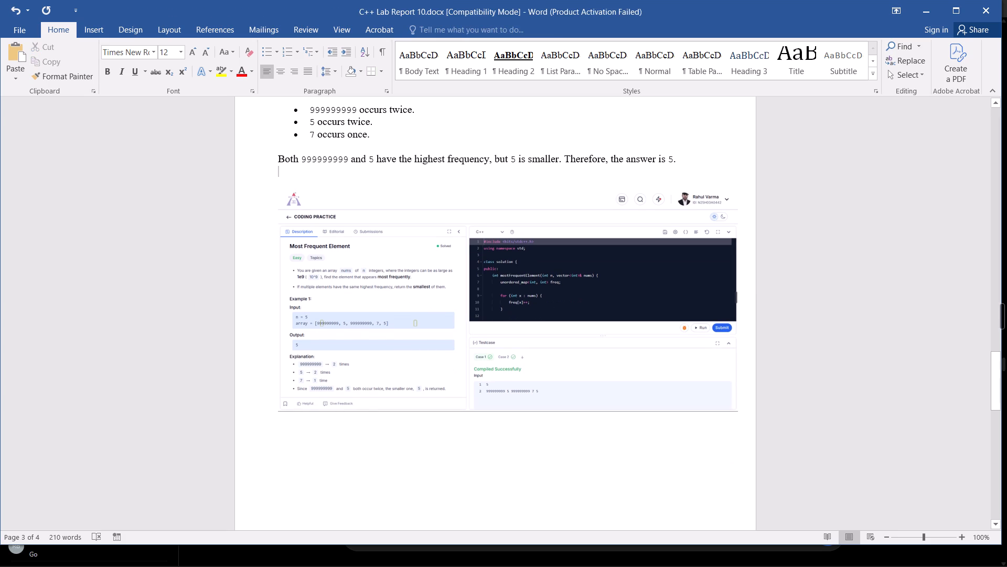
Check the pasted screenshot's placement below the problem explanation and the empty space after it.
{"action": "scroll", "coordinate": [511, 402], "scroll_direction": "up", "scroll_amount": 1}
{"action": "scroll", "coordinate": [511, 402], "scroll_direction": "down", "scroll_amount": 2}
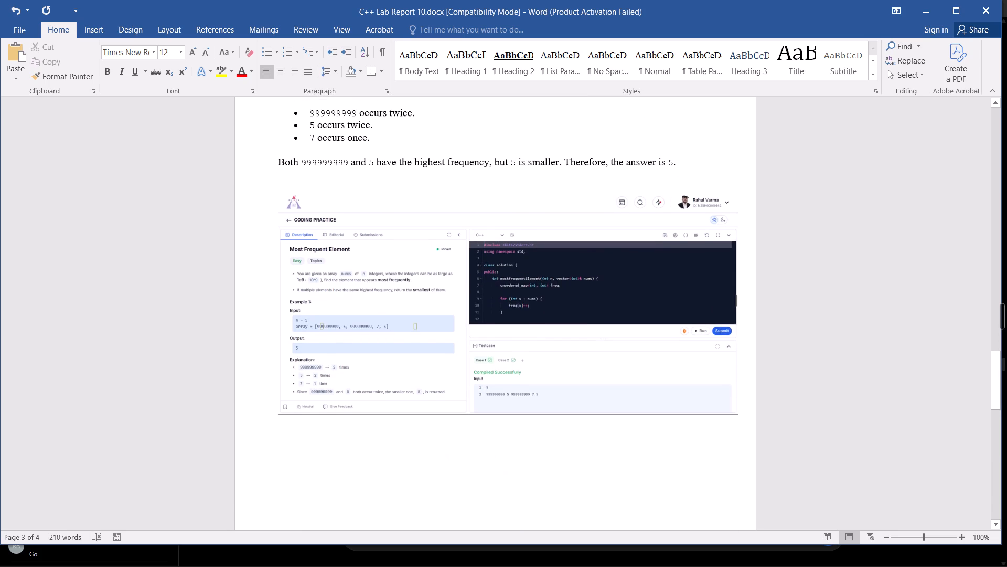
{"action": "scroll", "coordinate": [511, 402], "scroll_direction": "down", "scroll_amount": 2}
{"action": "scroll", "coordinate": [511, 402], "scroll_direction": "up", "scroll_amount": 1}
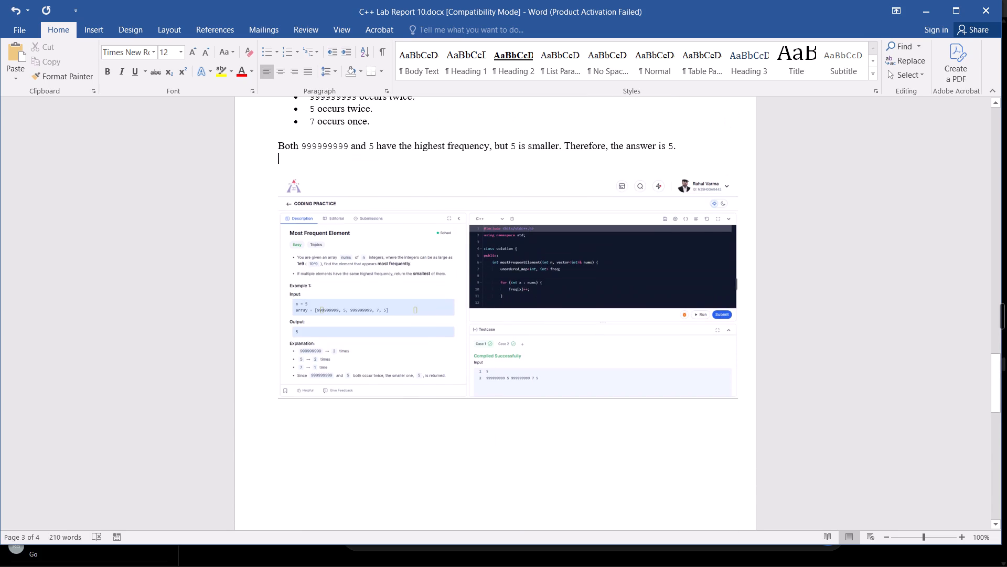
{"action": "scroll", "coordinate": [511, 402], "scroll_direction": "up", "scroll_amount": 1}
{"action": "left_click", "coordinate": [491, 383]}
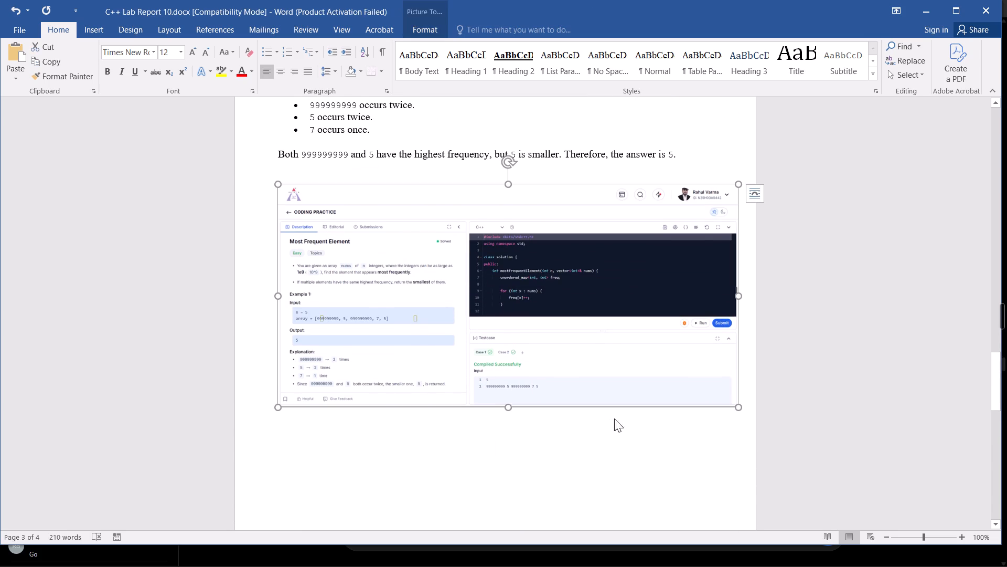
{"action": "scroll", "coordinate": [601, 319], "scroll_direction": "up", "scroll_amount": 1}
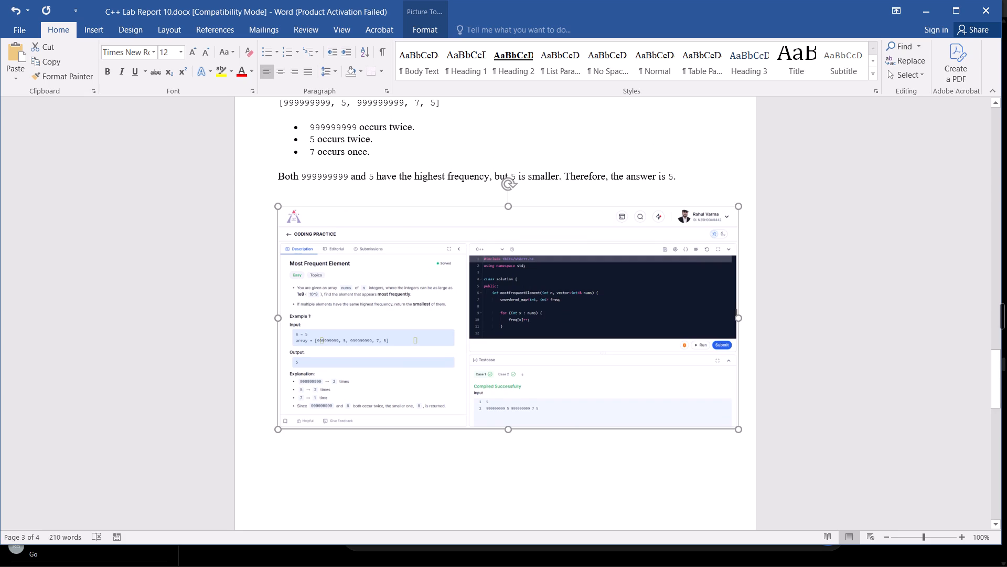
{"action": "left_click_drag", "start_coordinate": [506, 183], "coordinate": [505, 177]}
{"action": "left_click", "coordinate": [610, 484]}
{"action": "scroll", "coordinate": [616, 372], "scroll_direction": "up", "scroll_amount": 1}
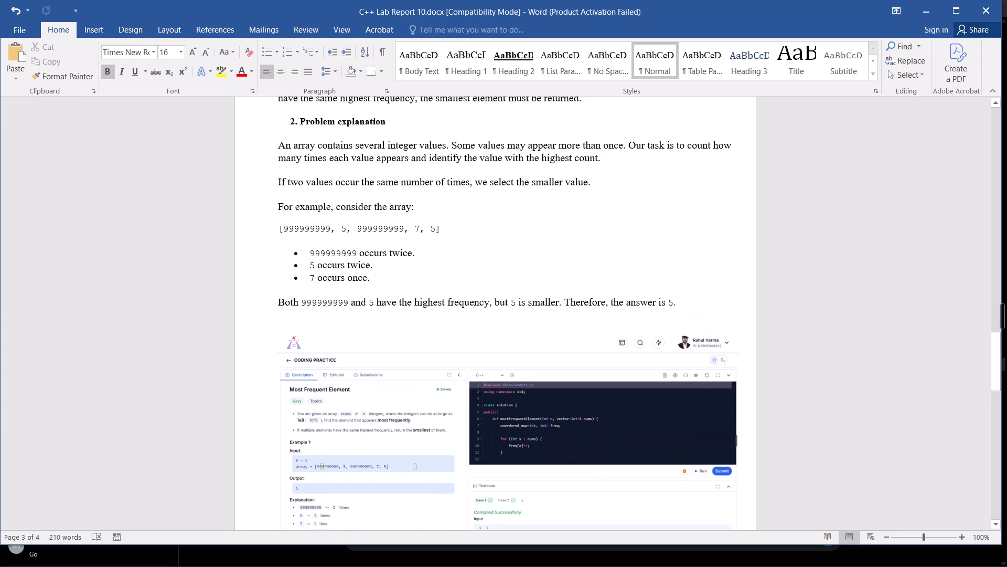
{"action": "scroll", "coordinate": [616, 372], "scroll_direction": "down", "scroll_amount": 3}
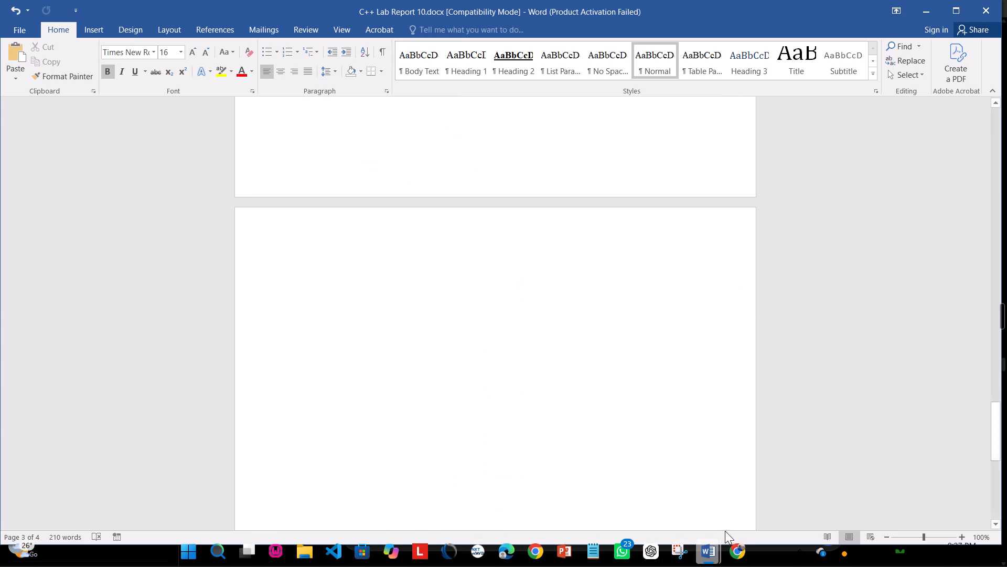
Switch to the coding practice page in Chrome and clone the accepted C++ submission for Most Frequent Element into the editor.
{"action": "left_click", "coordinate": [723, 470]}
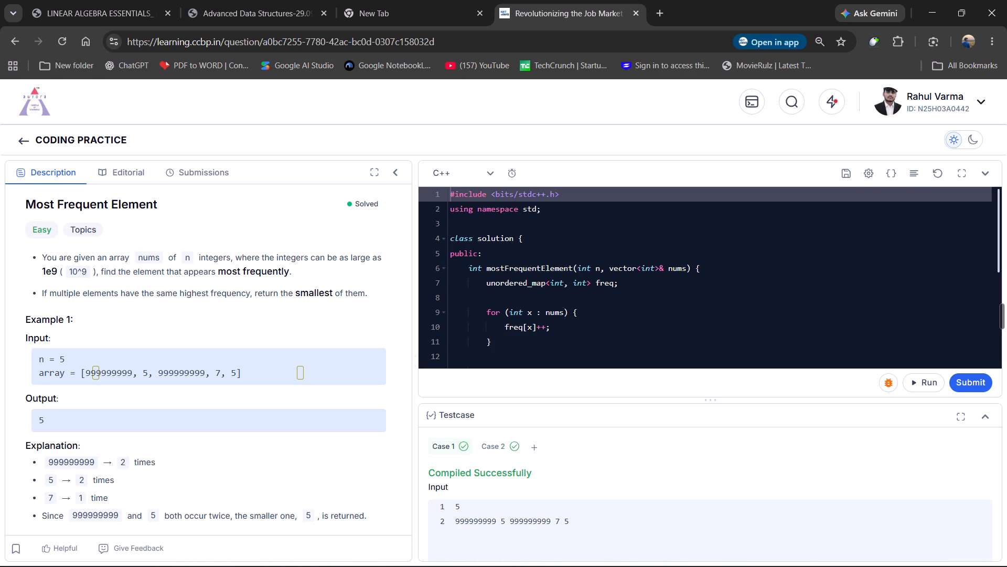
{"action": "left_click", "coordinate": [187, 175]}
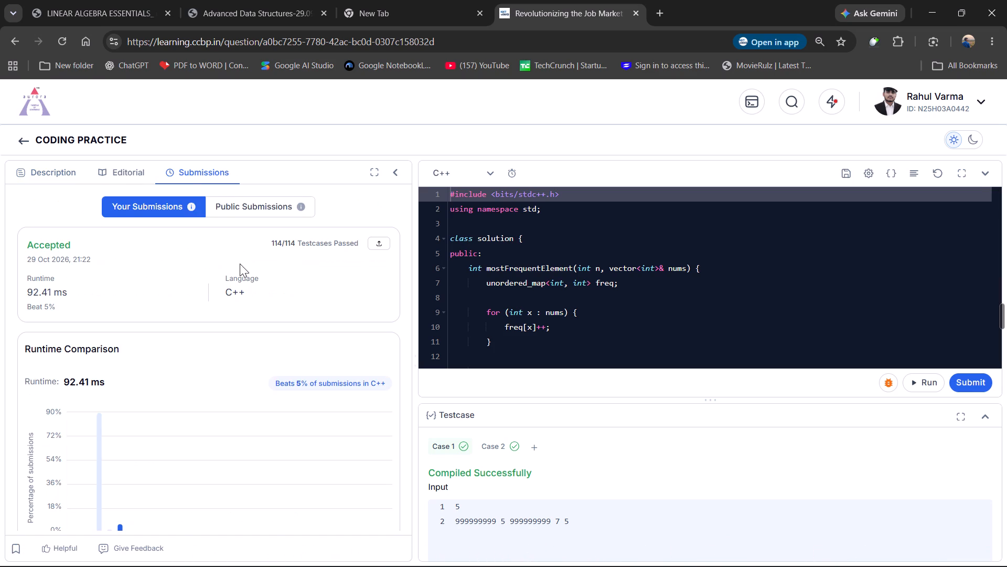
{"action": "scroll", "coordinate": [240, 264], "scroll_direction": "down", "scroll_amount": 3}
{"action": "scroll", "coordinate": [240, 264], "scroll_direction": "up", "scroll_amount": 4}
{"action": "scroll", "coordinate": [240, 264], "scroll_direction": "down", "scroll_amount": 3}
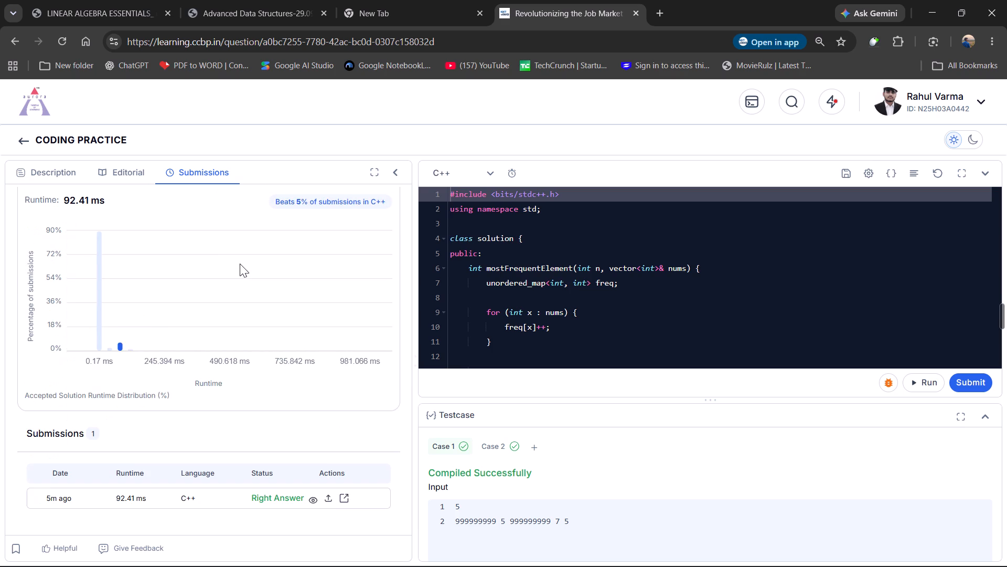
{"action": "left_click", "coordinate": [271, 460]}
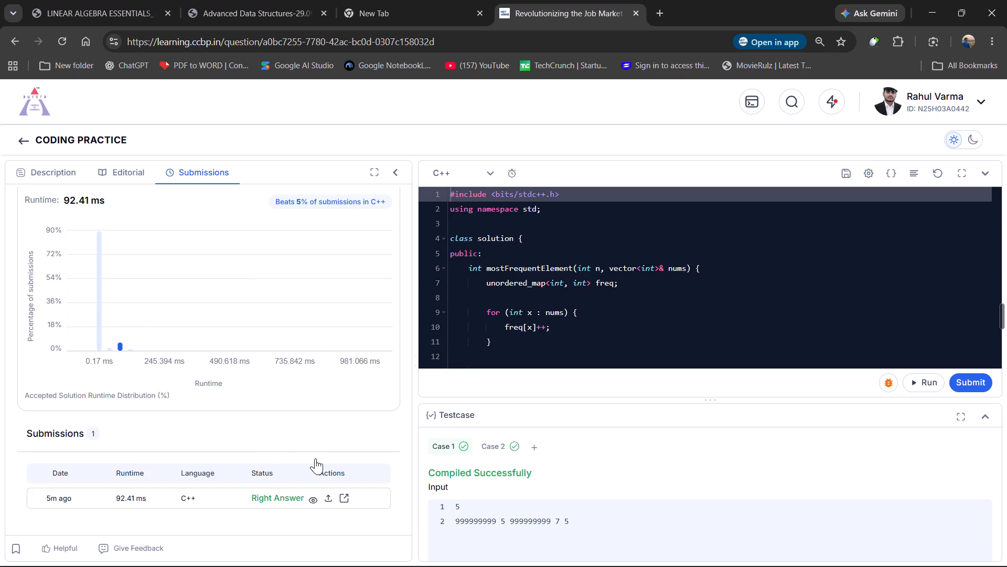
{"action": "left_click", "coordinate": [314, 459]}
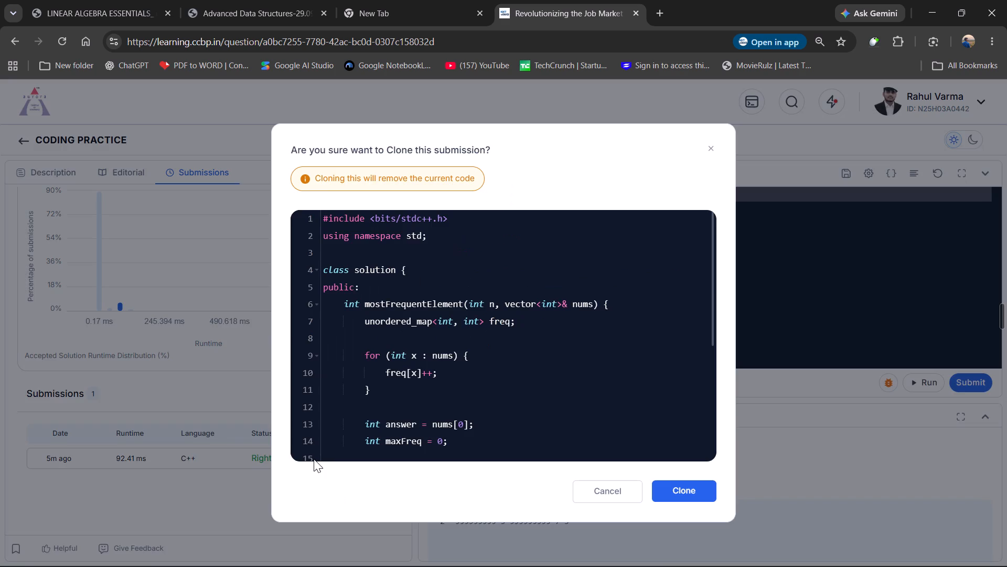
{"action": "left_click", "coordinate": [683, 495]}
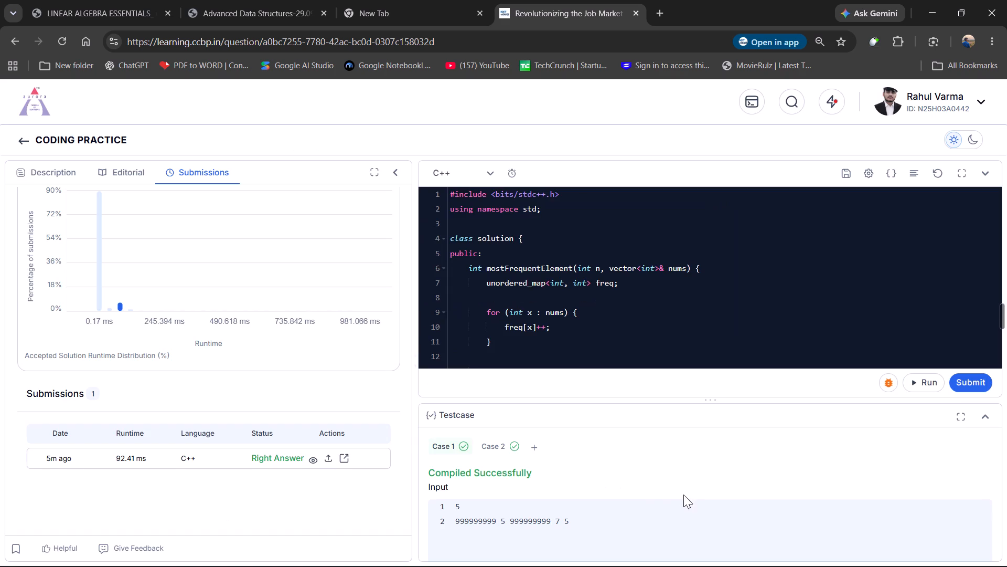
Look through the submission results and runtime comparison, and the examples in the problem description.
{"action": "scroll", "coordinate": [262, 317], "scroll_direction": "up", "scroll_amount": 1}
{"action": "scroll", "coordinate": [590, 372], "scroll_direction": "down", "scroll_amount": 3}
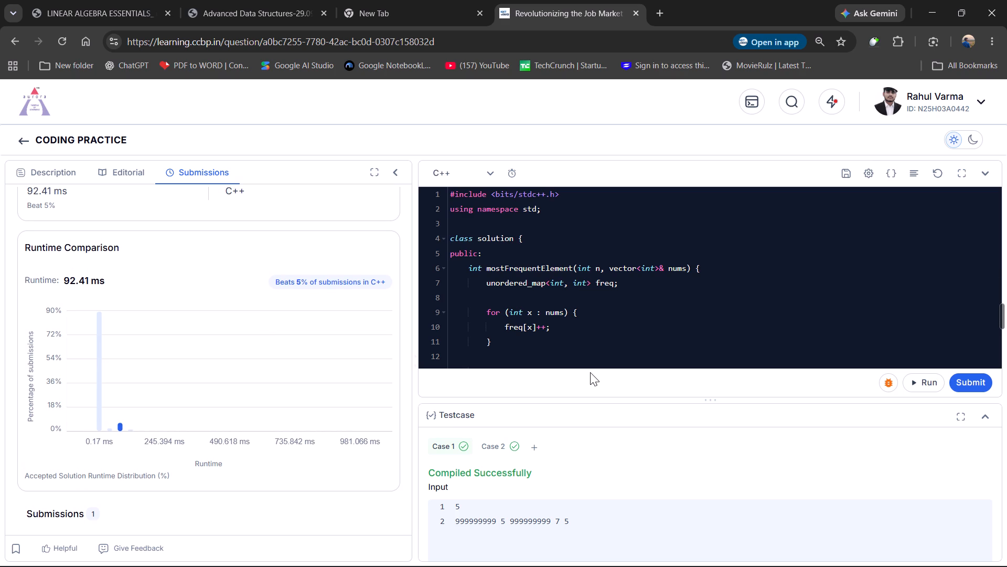
{"action": "scroll", "coordinate": [266, 307], "scroll_direction": "down", "scroll_amount": 3}
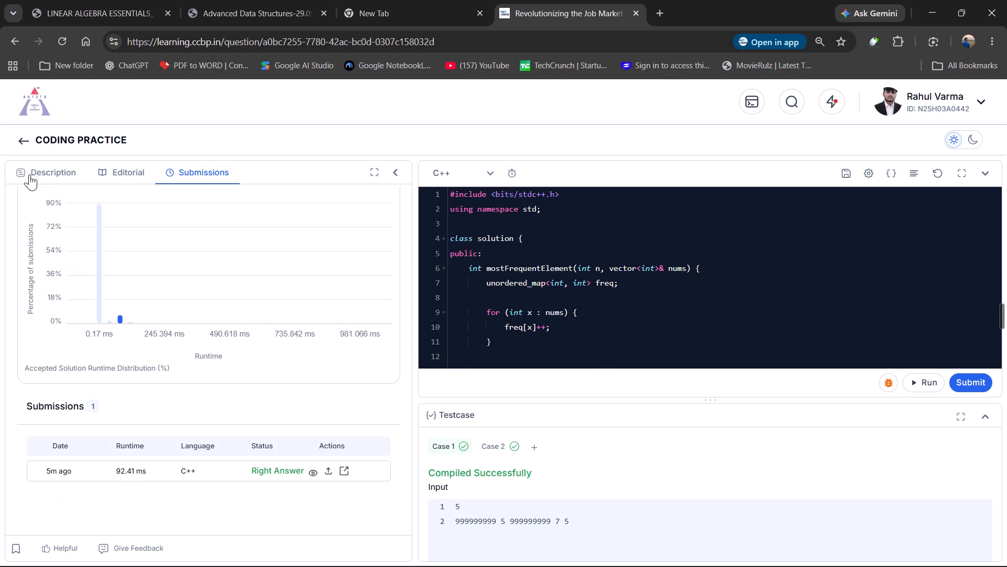
{"action": "left_click", "coordinate": [33, 167]}
{"action": "left_click", "coordinate": [101, 173]}
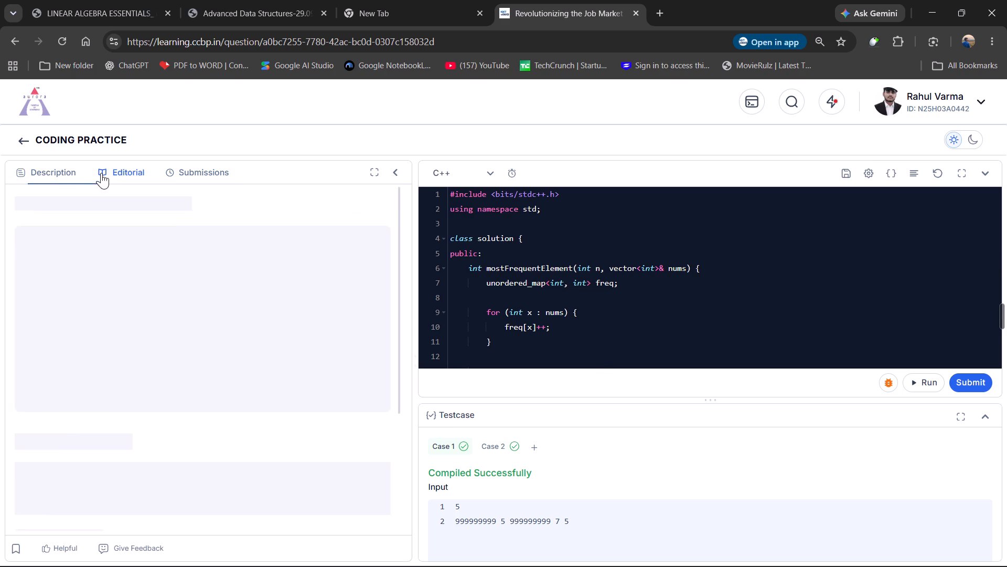
{"action": "left_click", "coordinate": [60, 172]}
{"action": "scroll", "coordinate": [234, 282], "scroll_direction": "down", "scroll_amount": 3}
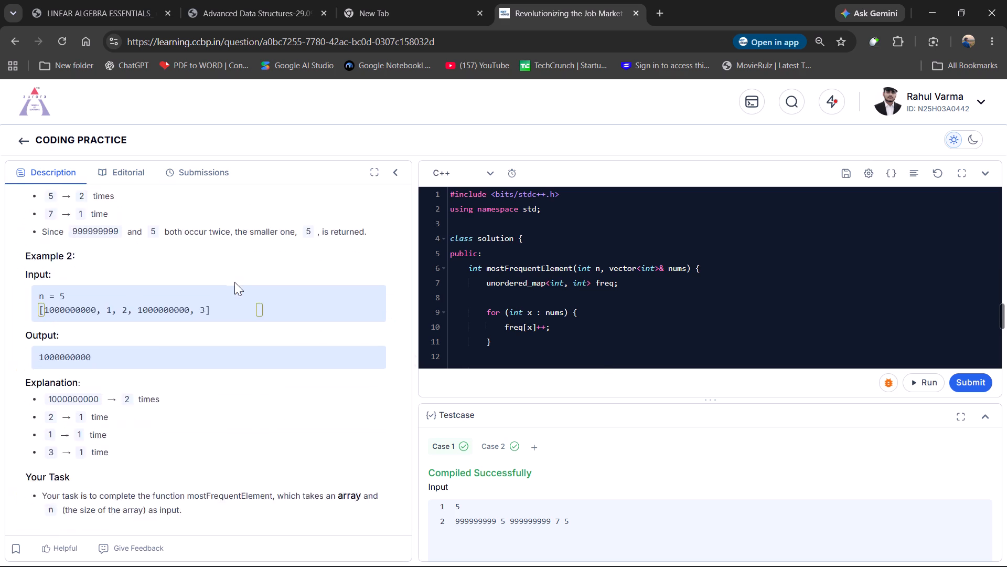
{"action": "scroll", "coordinate": [234, 282], "scroll_direction": "down", "scroll_amount": 1}
Read the Most Frequent Element editorial from the intuition through the pseudocode to the complexity analysis.
{"action": "left_click", "coordinate": [124, 167]}
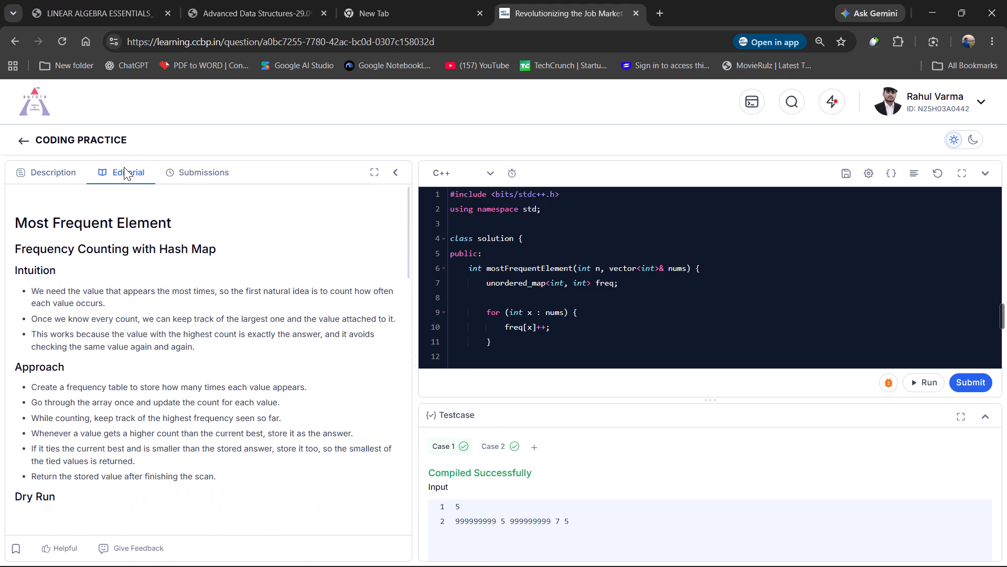
{"action": "scroll", "coordinate": [169, 328], "scroll_direction": "down", "scroll_amount": 2}
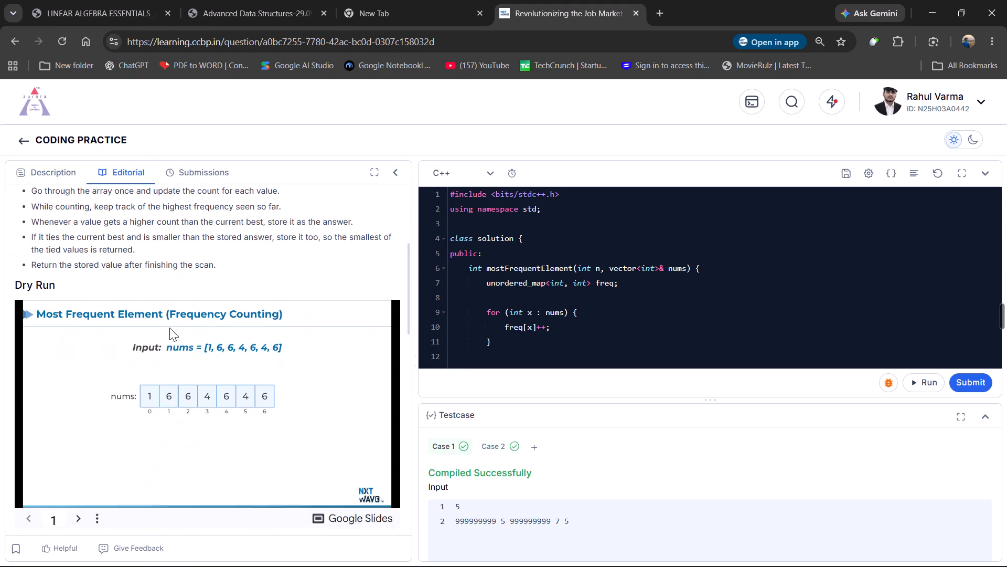
{"action": "scroll", "coordinate": [169, 328], "scroll_direction": "down", "scroll_amount": 5}
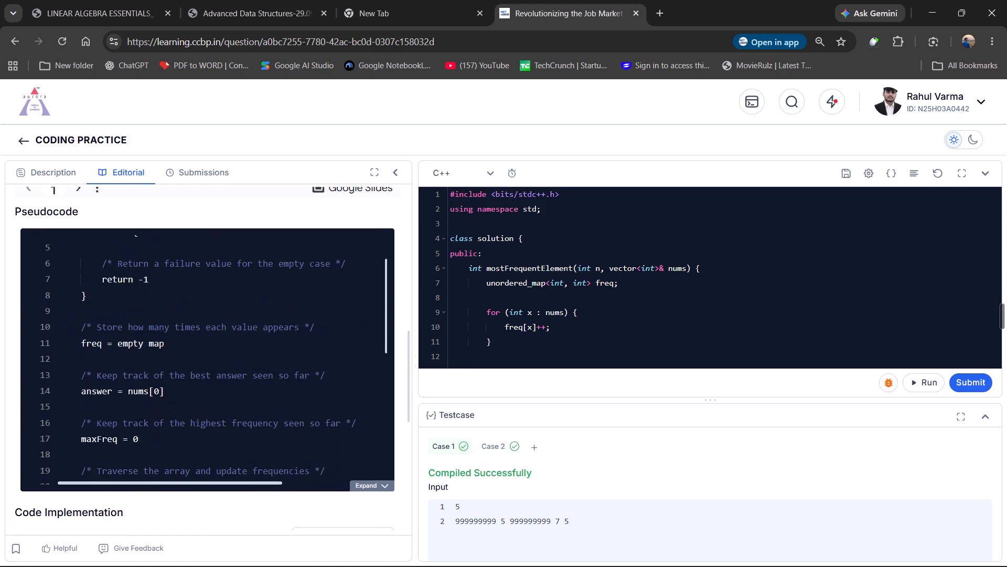
{"action": "scroll", "coordinate": [169, 328], "scroll_direction": "down", "scroll_amount": 5}
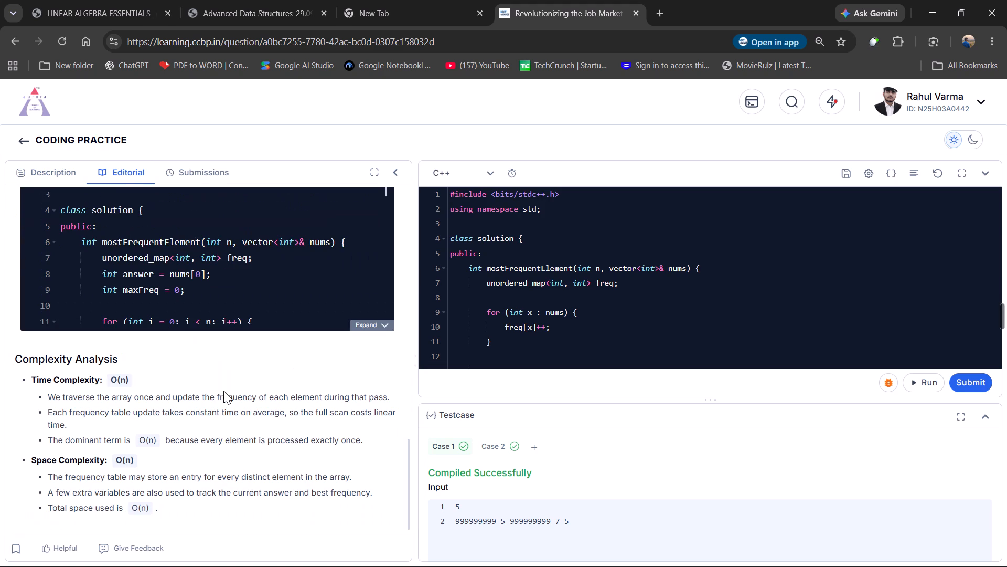
{"action": "scroll", "coordinate": [223, 391], "scroll_direction": "down", "scroll_amount": 2}
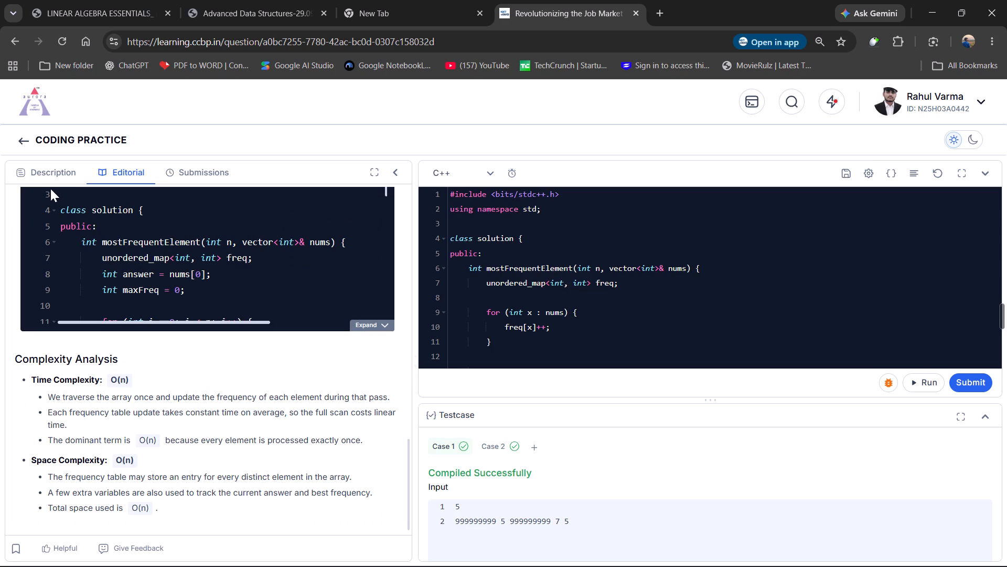
Examine the full problem description, the end of the solution code and the test case output against the expected one.
{"action": "left_click", "coordinate": [52, 174]}
{"action": "scroll", "coordinate": [208, 213], "scroll_direction": "down", "scroll_amount": 2}
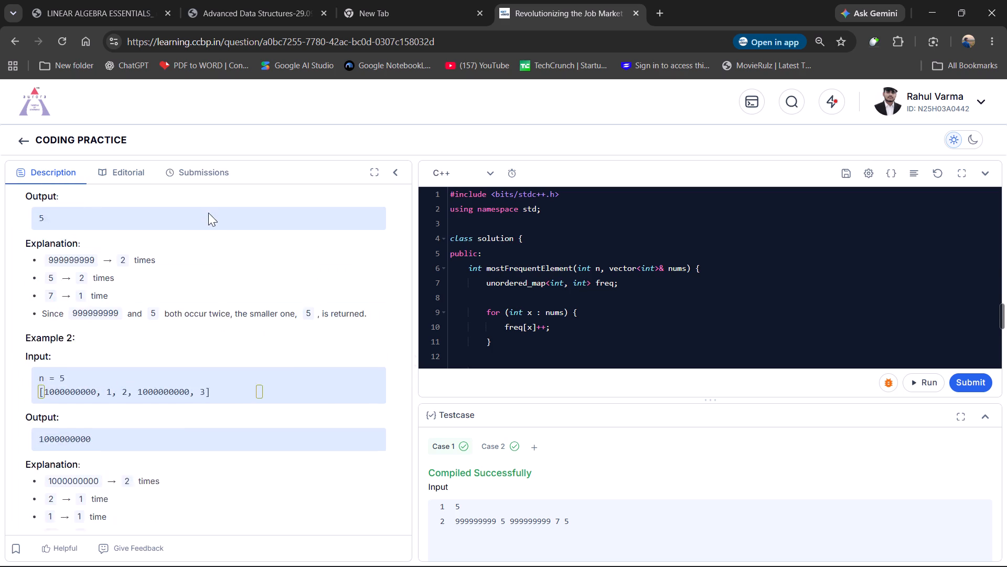
{"action": "scroll", "coordinate": [208, 213], "scroll_direction": "down", "scroll_amount": 2}
{"action": "scroll", "coordinate": [542, 348], "scroll_direction": "down", "scroll_amount": 4}
{"action": "scroll", "coordinate": [579, 487], "scroll_direction": "down", "scroll_amount": 2}
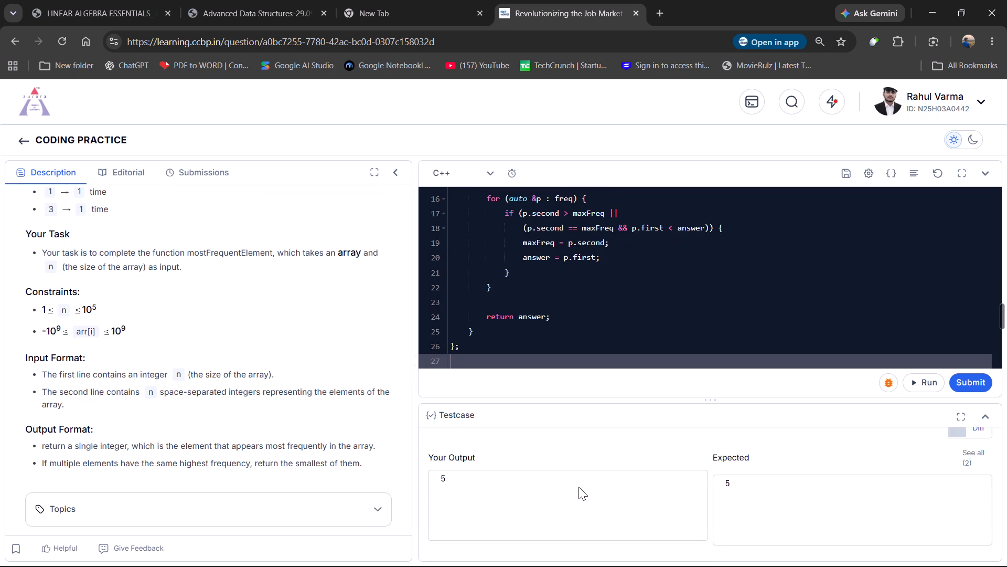
{"action": "scroll", "coordinate": [205, 416], "scroll_direction": "down", "scroll_amount": 5}
{"action": "scroll", "coordinate": [205, 416], "scroll_direction": "up", "scroll_amount": 5}
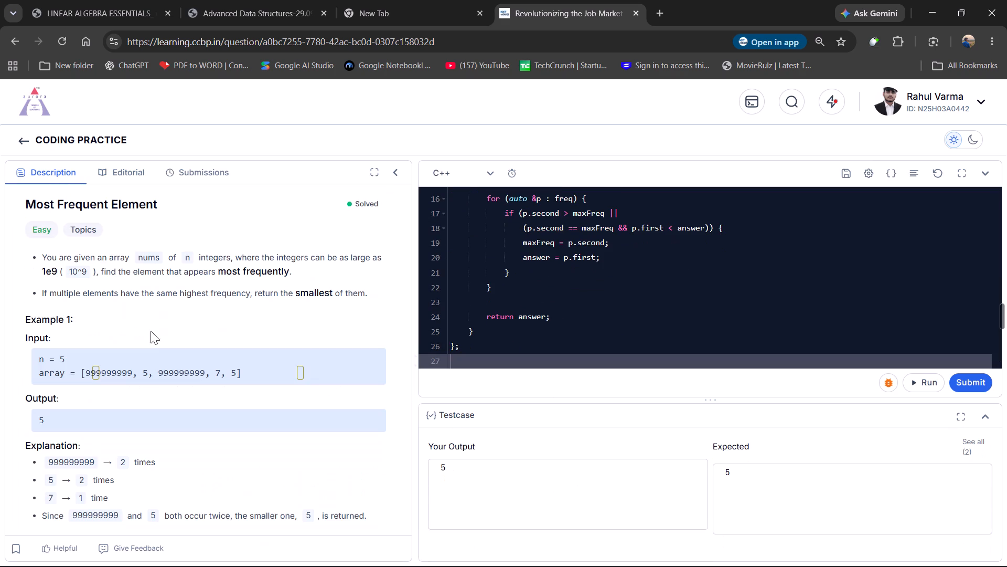
{"action": "left_click", "coordinate": [20, 139]}
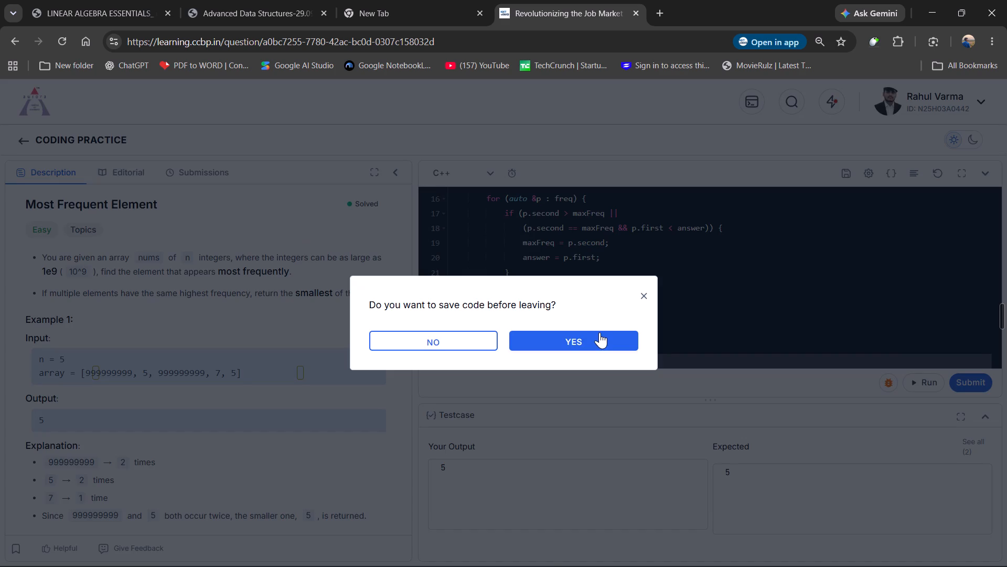
{"action": "left_click", "coordinate": [644, 294]}
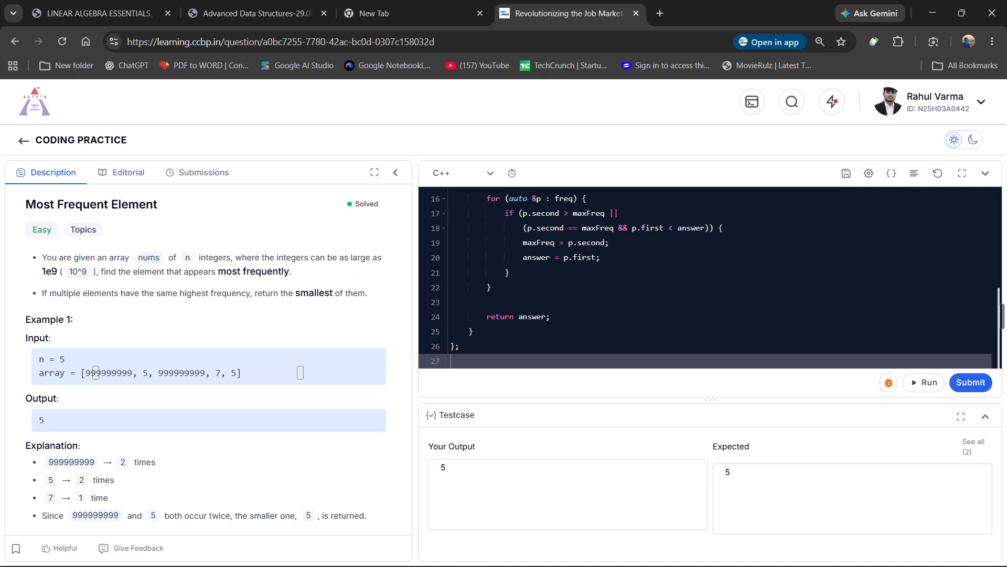
{"action": "scroll", "coordinate": [607, 462], "scroll_direction": "up", "scroll_amount": 4}
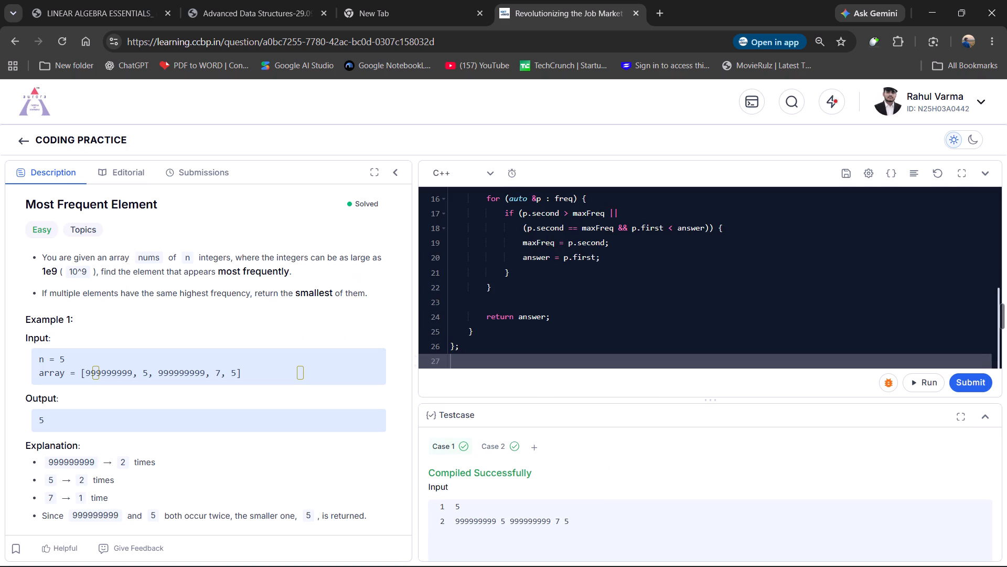
Capture a screenshot of the Most Frequent Element problem statement with the beginning of the C++ solution, and check the capture in Snipping Tool.
{"action": "scroll", "coordinate": [515, 428], "scroll_direction": "down", "scroll_amount": 1}
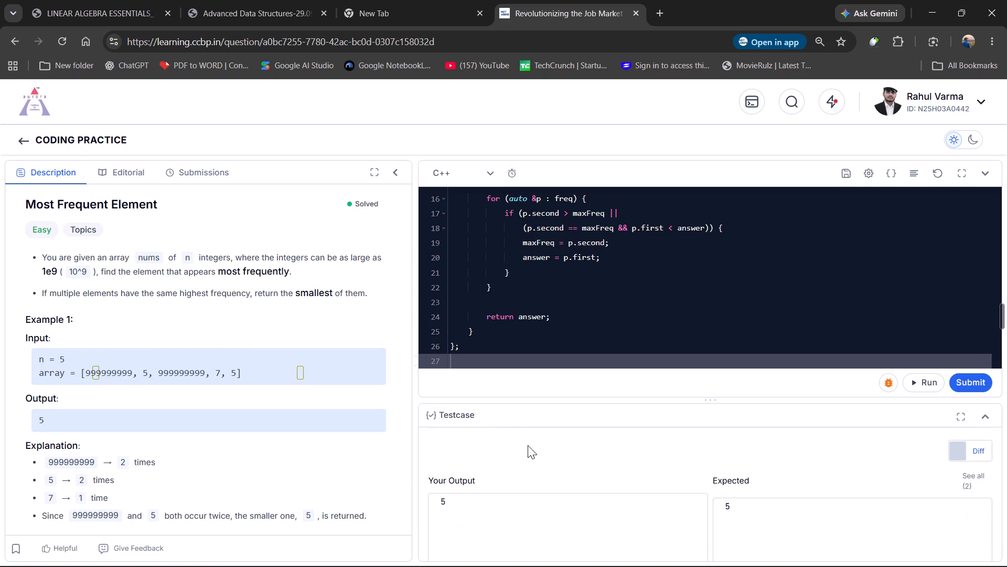
{"action": "scroll", "coordinate": [556, 269], "scroll_direction": "up", "scroll_amount": 6}
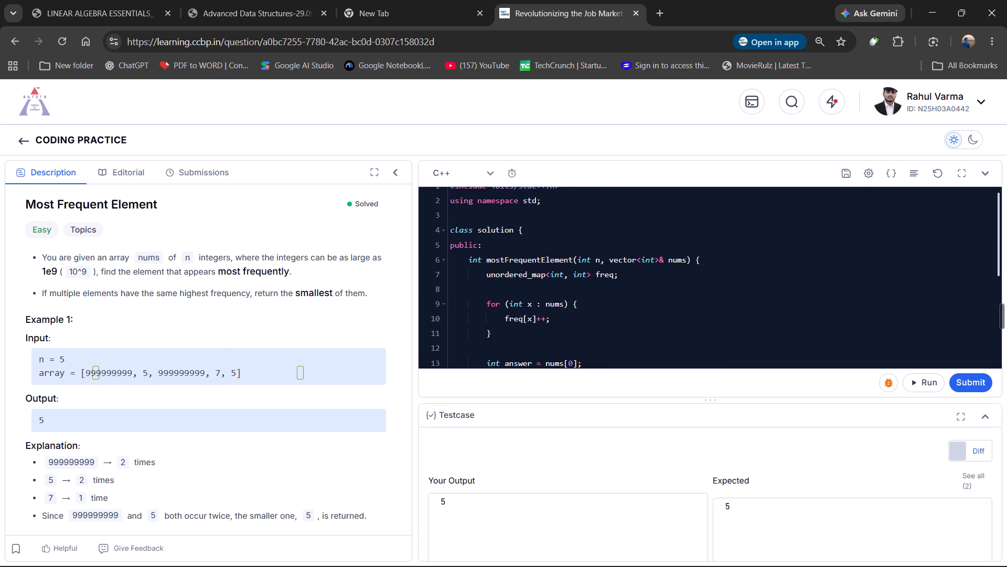
{"action": "key", "text": "shift+super+s"}
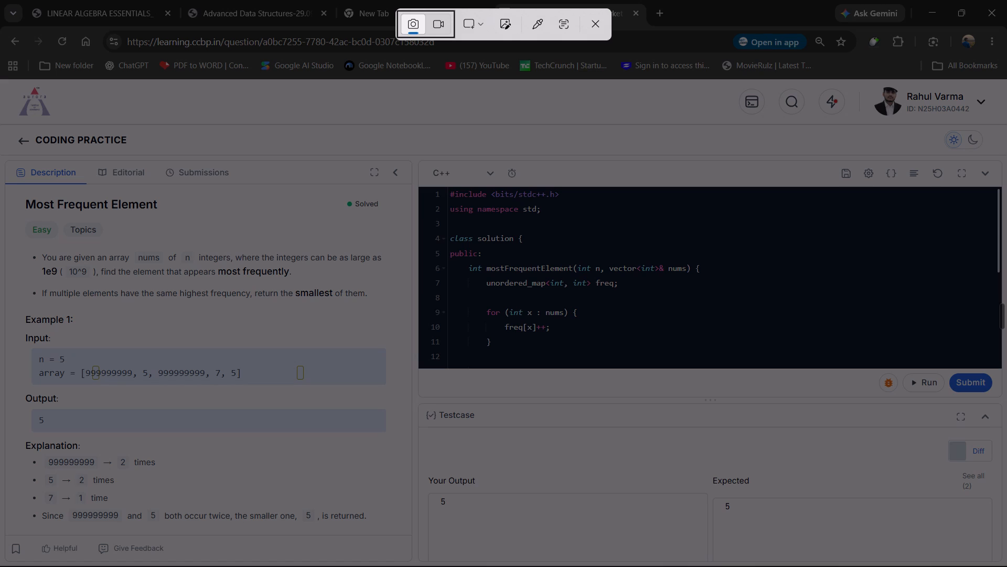
{"action": "left_click_drag", "start_coordinate": [1, 81], "coordinate": [685, 443]}
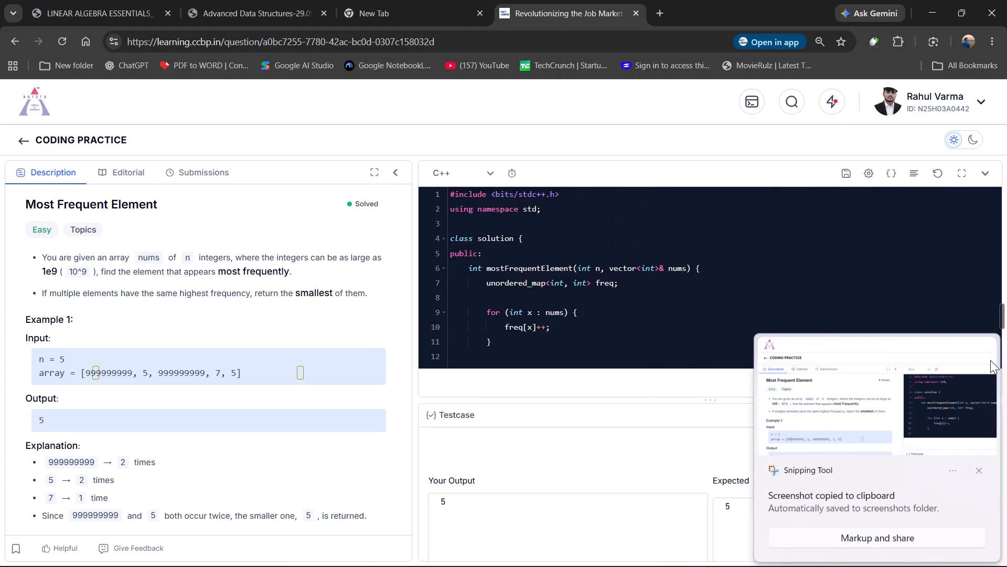
{"action": "left_click", "coordinate": [873, 384]}
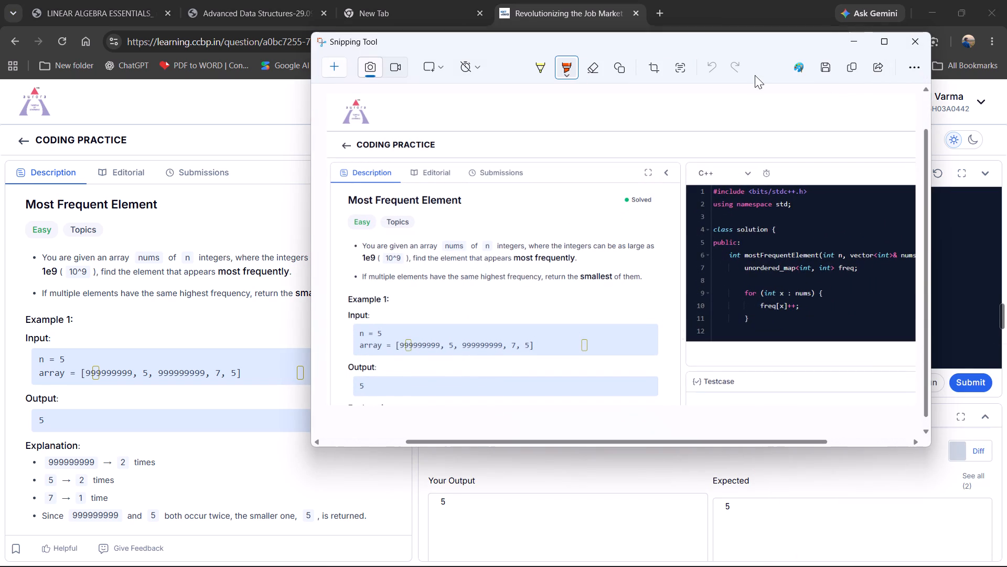
{"action": "left_click", "coordinate": [908, 43]}
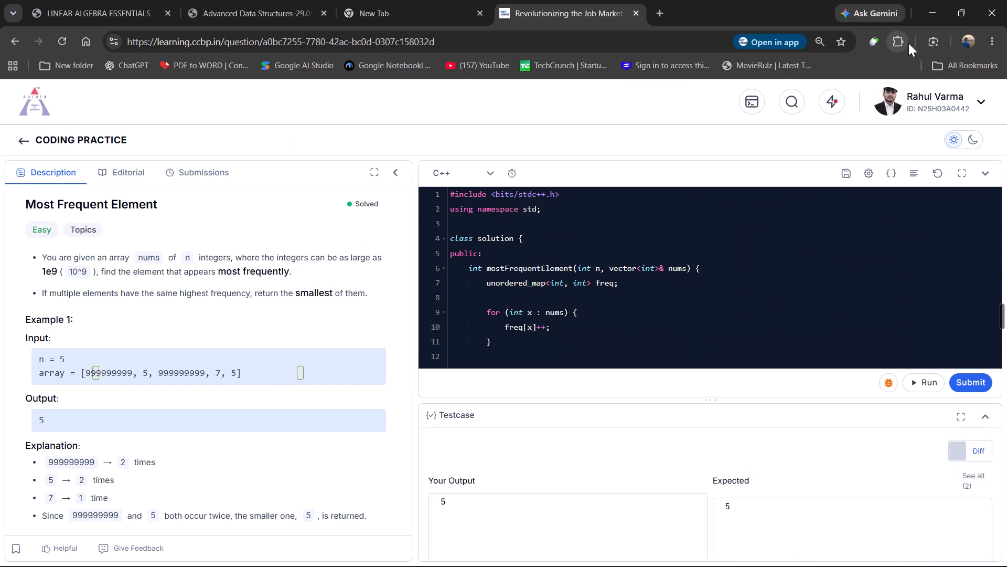
Examine the rest of the solution code, the problem's constraints and formats, and the test case output with and without the Diff view.
{"action": "scroll", "coordinate": [633, 323], "scroll_direction": "down", "scroll_amount": 5}
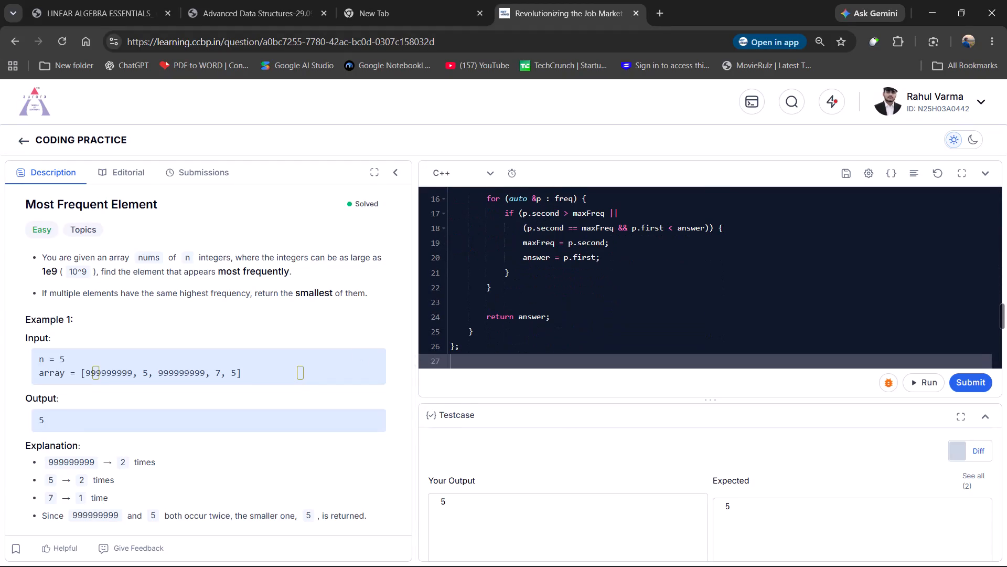
{"action": "scroll", "coordinate": [200, 378], "scroll_direction": "down", "scroll_amount": 5}
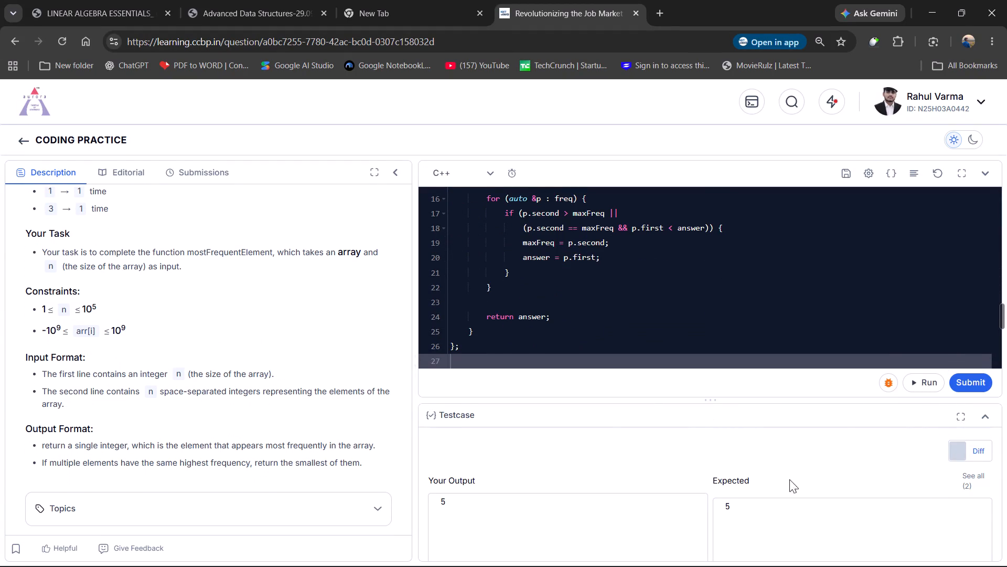
{"action": "left_click", "coordinate": [956, 450]}
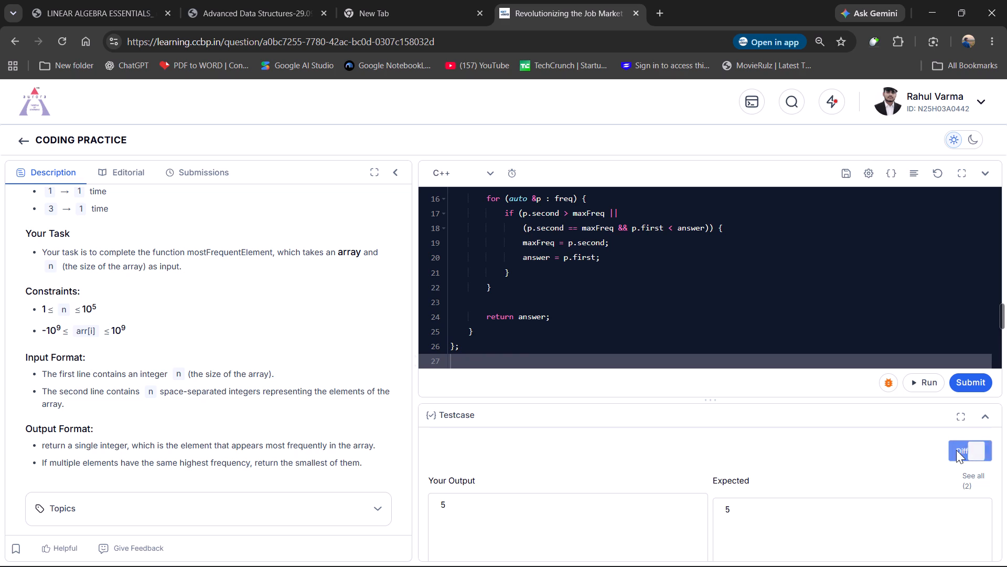
{"action": "left_click", "coordinate": [956, 450]}
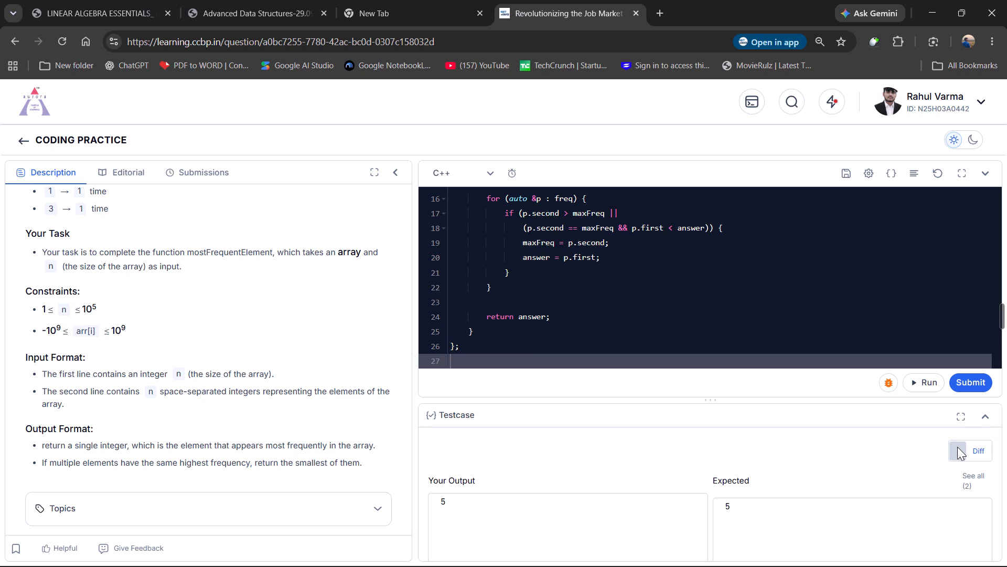
{"action": "left_click", "coordinate": [957, 447]}
{"action": "left_click", "coordinate": [957, 447]}
{"action": "scroll", "coordinate": [465, 433], "scroll_direction": "down", "scroll_amount": 2}
{"action": "scroll", "coordinate": [170, 466], "scroll_direction": "down", "scroll_amount": 3}
{"action": "scroll", "coordinate": [170, 466], "scroll_direction": "up", "scroll_amount": 3}
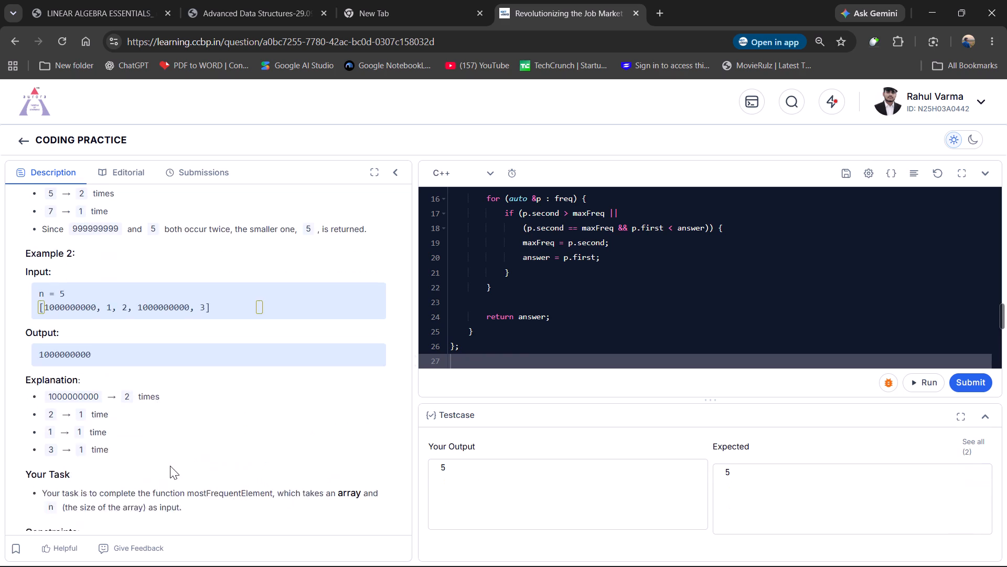
{"action": "scroll", "coordinate": [170, 466], "scroll_direction": "up", "scroll_amount": 2}
{"action": "scroll", "coordinate": [262, 298], "scroll_direction": "up", "scroll_amount": 1}
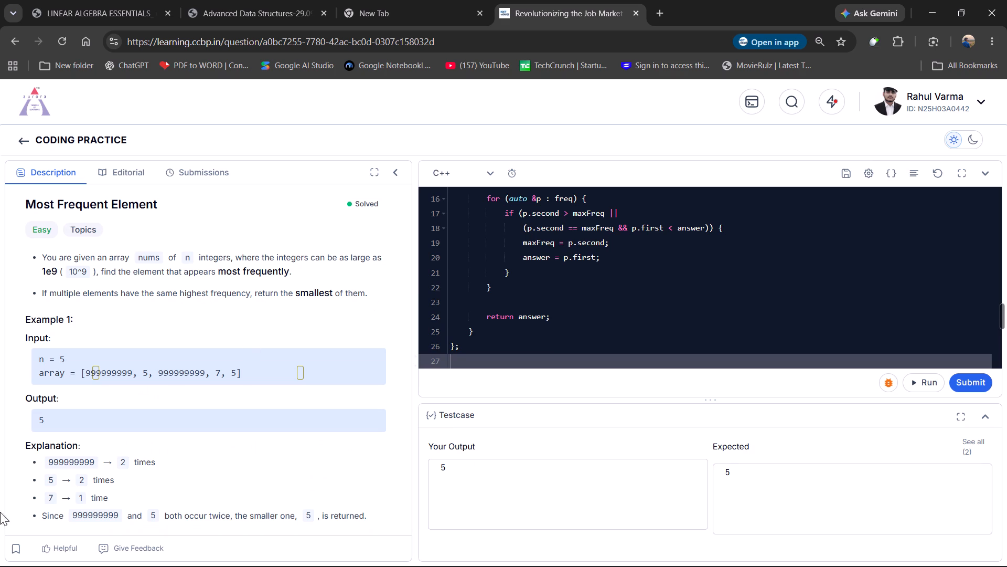
Bookmark the Most Frequent Element question.
{"action": "left_click", "coordinate": [15, 550]}
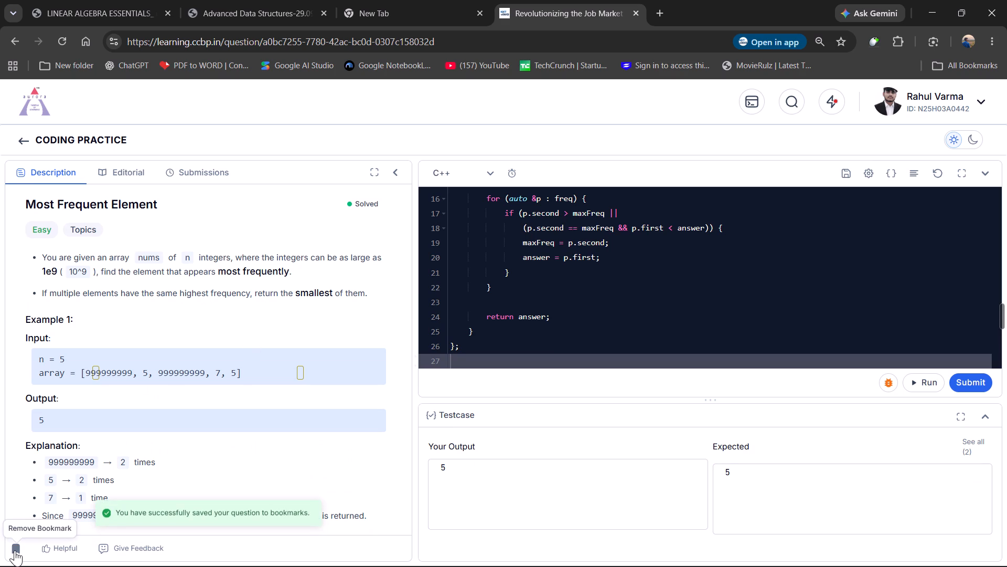
Return to the Module I Coding Practice list containing Most Frequent Element and look through its questions and their statuses.
{"action": "left_click", "coordinate": [23, 139]}
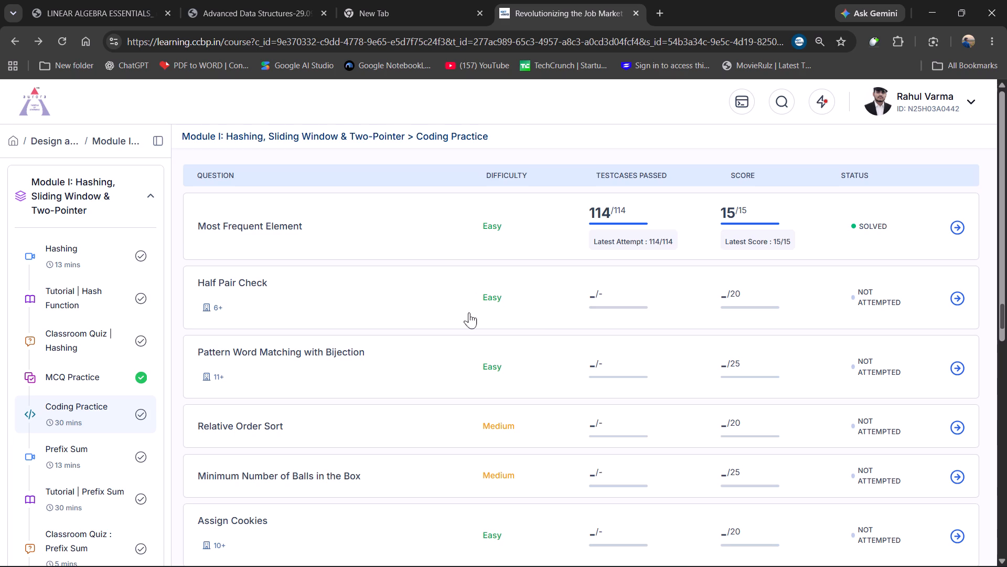
{"action": "scroll", "coordinate": [494, 390], "scroll_direction": "down", "scroll_amount": 3}
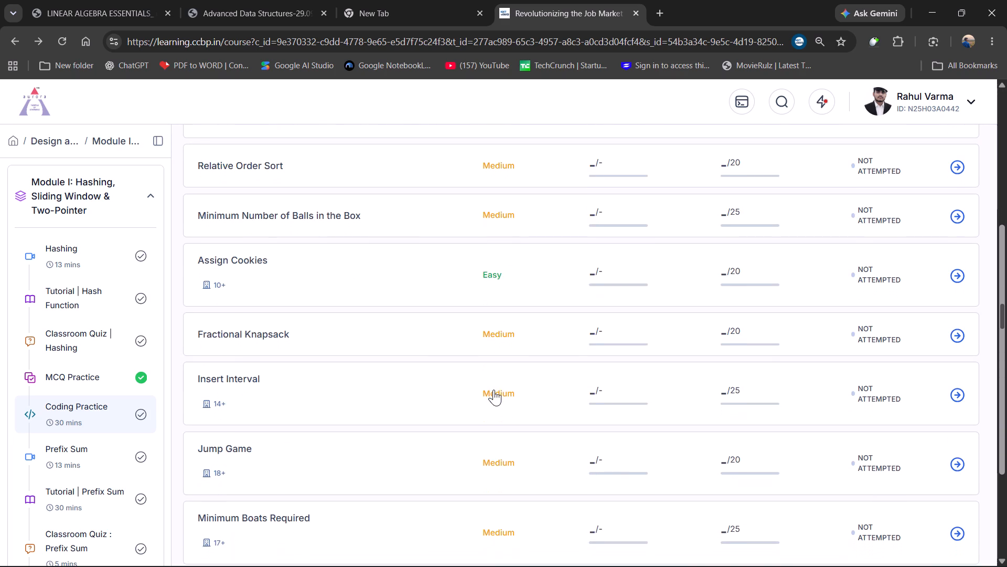
{"action": "scroll", "coordinate": [494, 390], "scroll_direction": "down", "scroll_amount": 2}
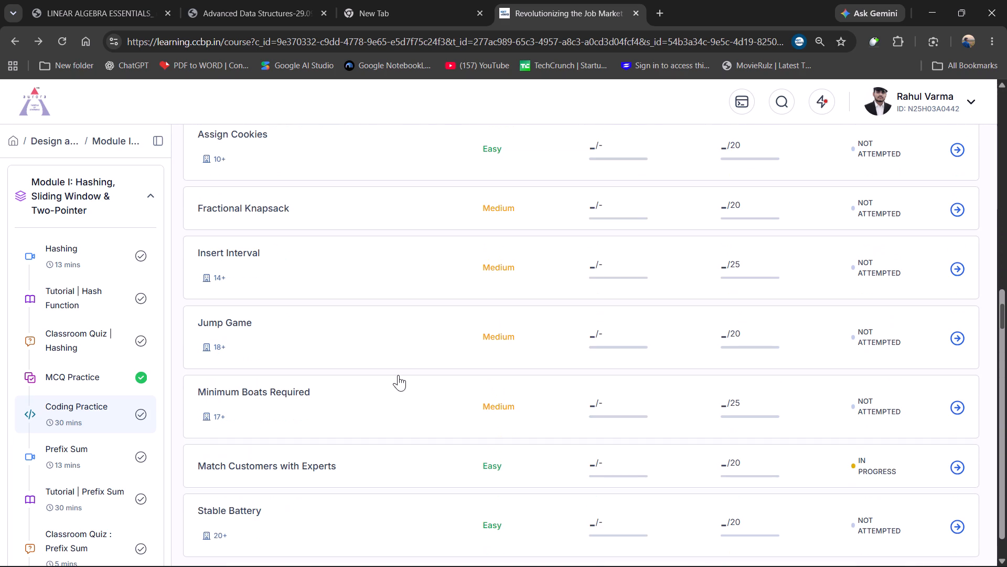
{"action": "scroll", "coordinate": [112, 400], "scroll_direction": "down", "scroll_amount": 1}
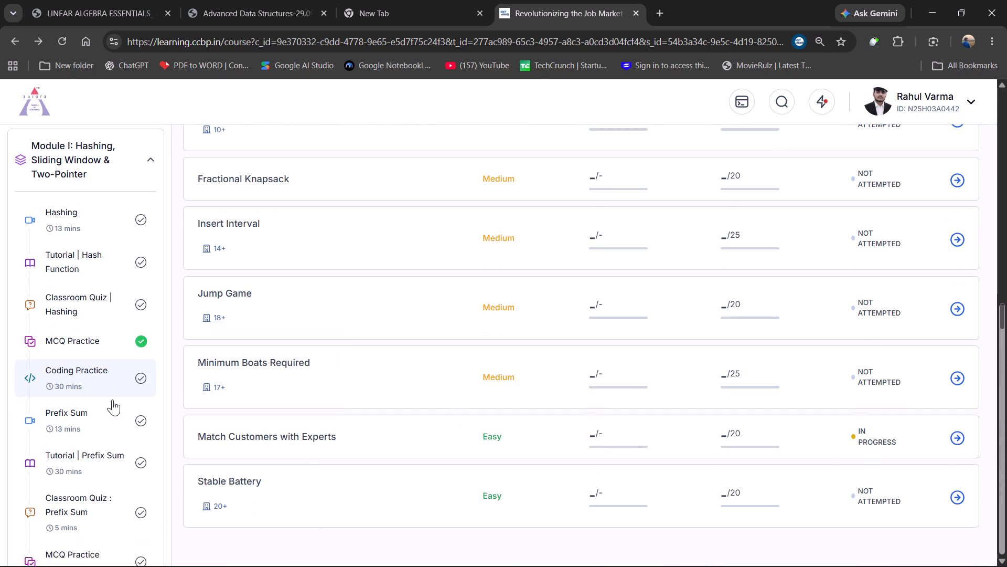
View the Module I Coding Practice question sets for Prefix Sum and for Sliding Window and Two Pointers.
{"action": "scroll", "coordinate": [112, 400], "scroll_direction": "down", "scroll_amount": 2}
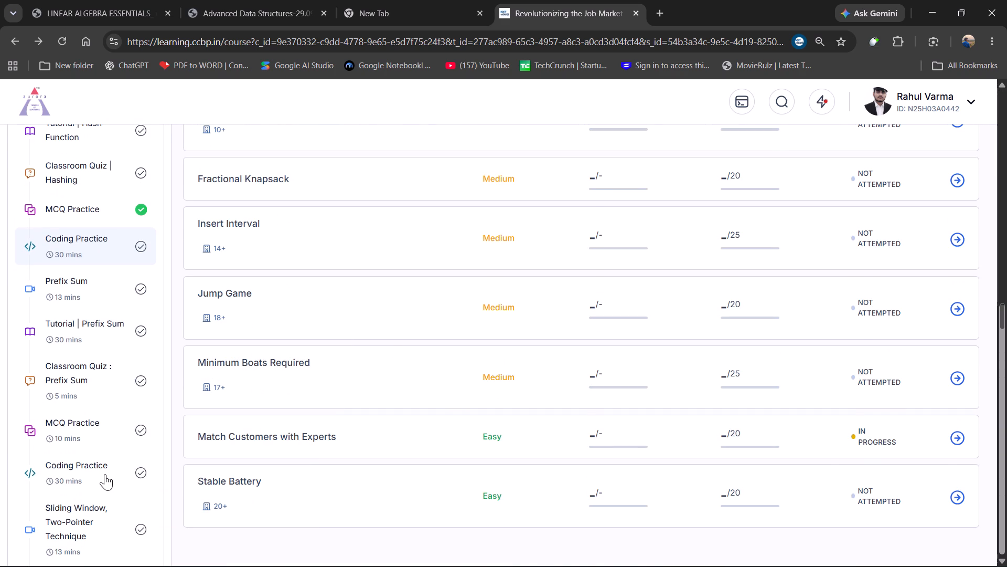
{"action": "left_click", "coordinate": [105, 474]}
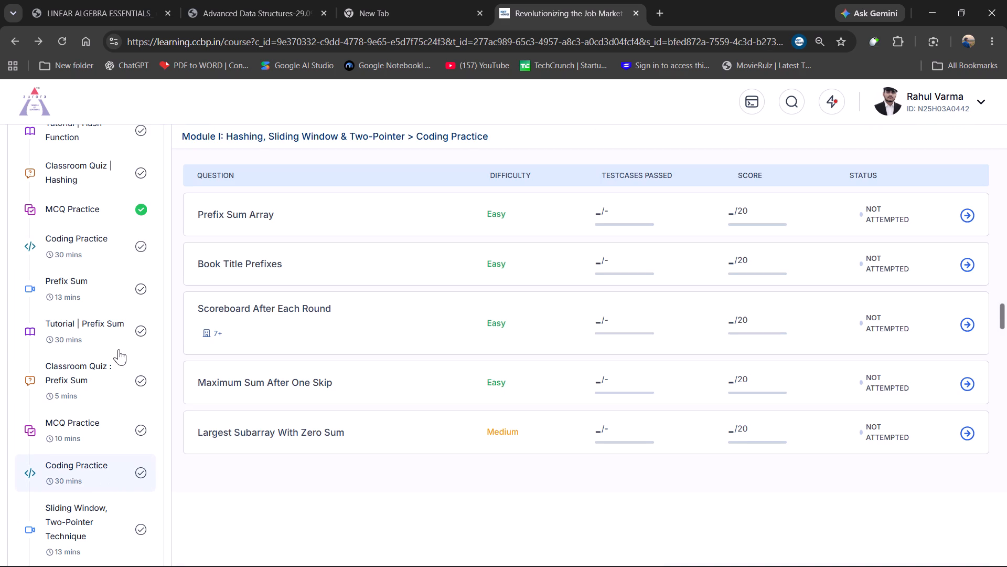
{"action": "scroll", "coordinate": [83, 388], "scroll_direction": "down", "scroll_amount": 2}
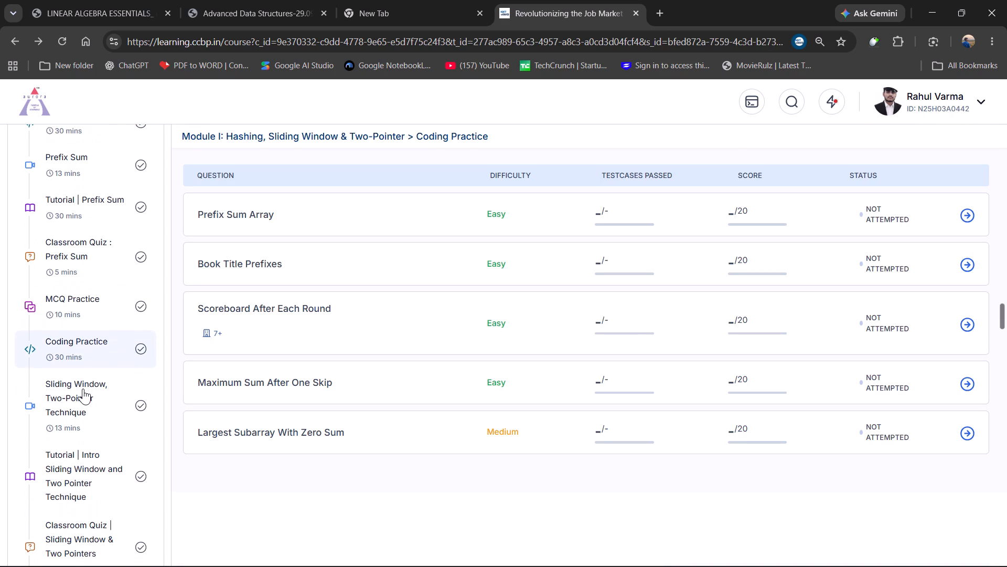
{"action": "scroll", "coordinate": [83, 388], "scroll_direction": "down", "scroll_amount": 1}
{"action": "scroll", "coordinate": [89, 458], "scroll_direction": "down", "scroll_amount": 1}
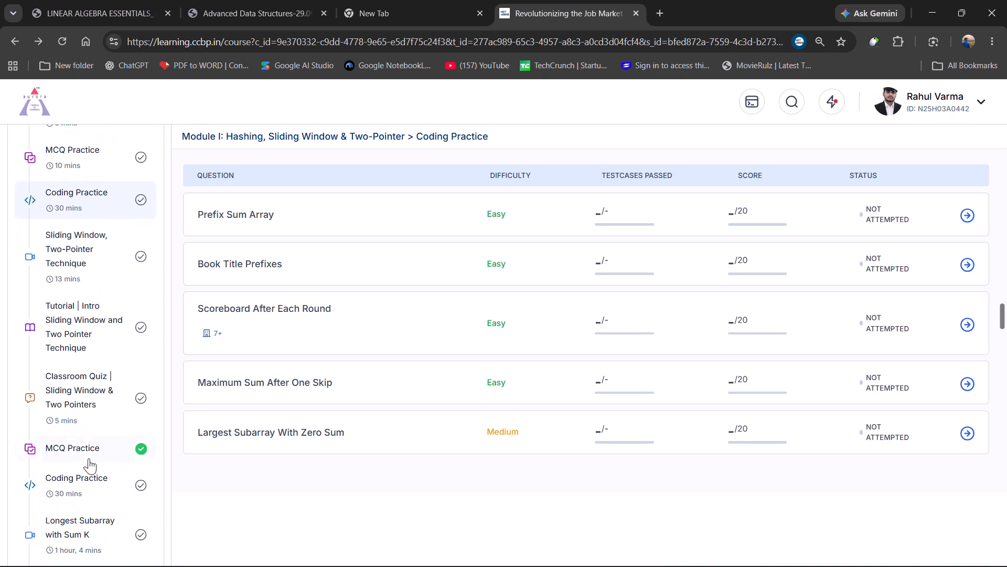
{"action": "left_click", "coordinate": [92, 470]}
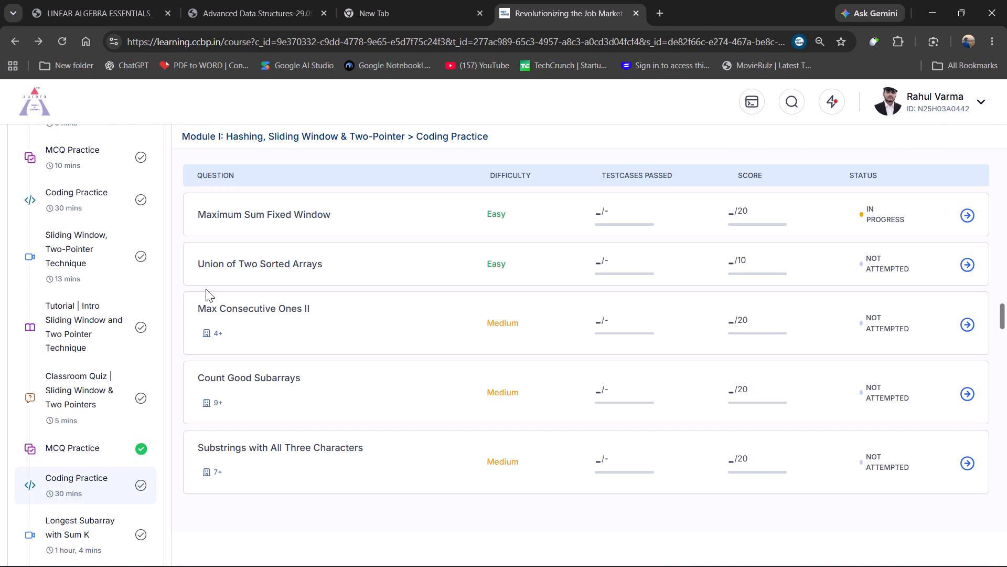
View the Coding Practice set for Largest Subarray Sum in Module I and look through all its questions.
{"action": "scroll", "coordinate": [58, 348], "scroll_direction": "down", "scroll_amount": 2}
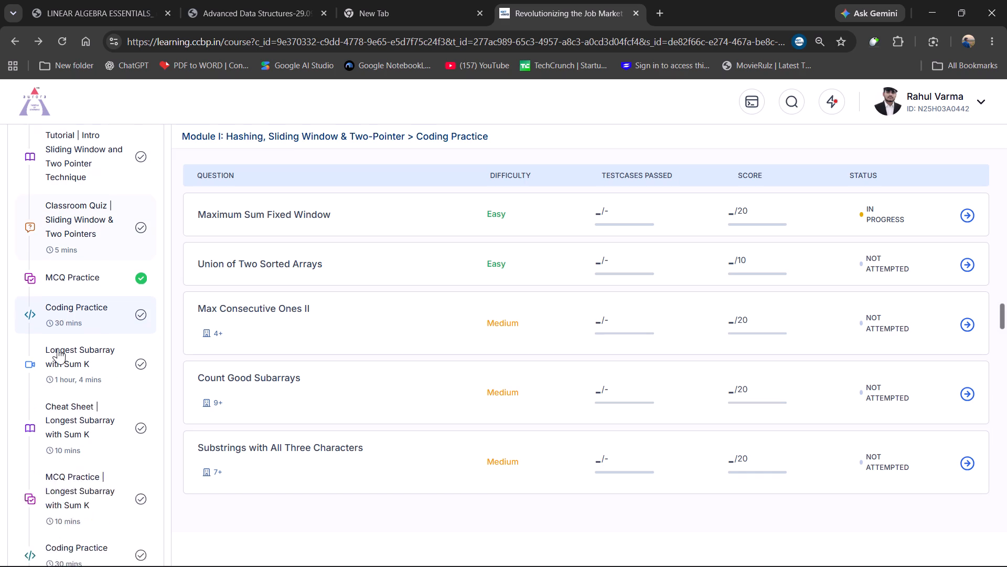
{"action": "scroll", "coordinate": [58, 348], "scroll_direction": "down", "scroll_amount": 3}
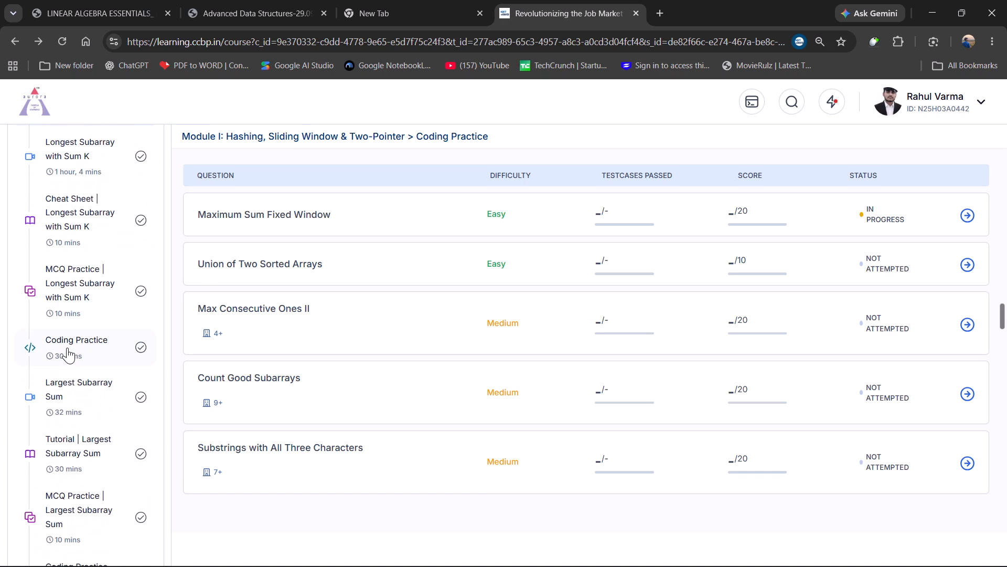
{"action": "scroll", "coordinate": [63, 293], "scroll_direction": "down", "scroll_amount": 2}
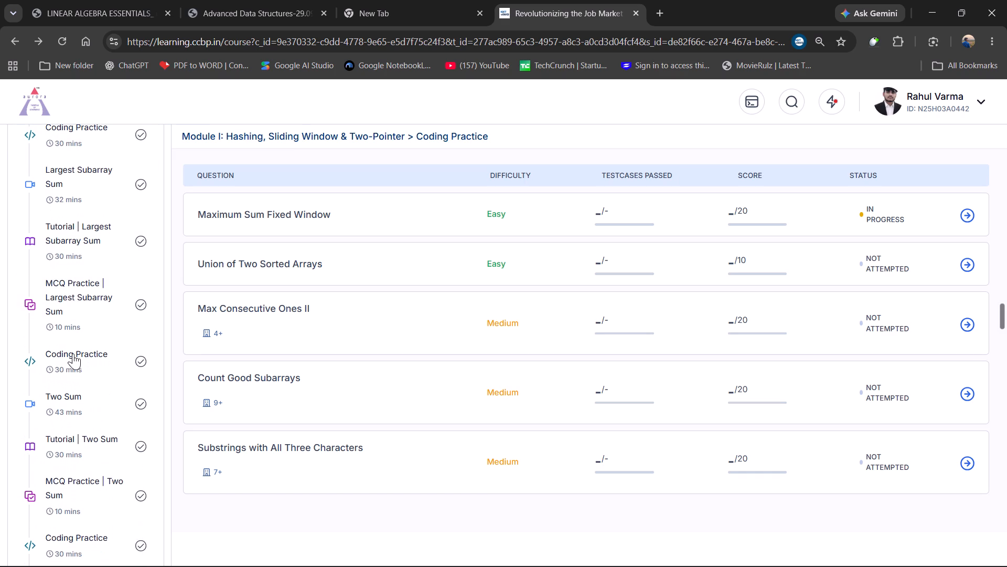
{"action": "left_click", "coordinate": [73, 353]}
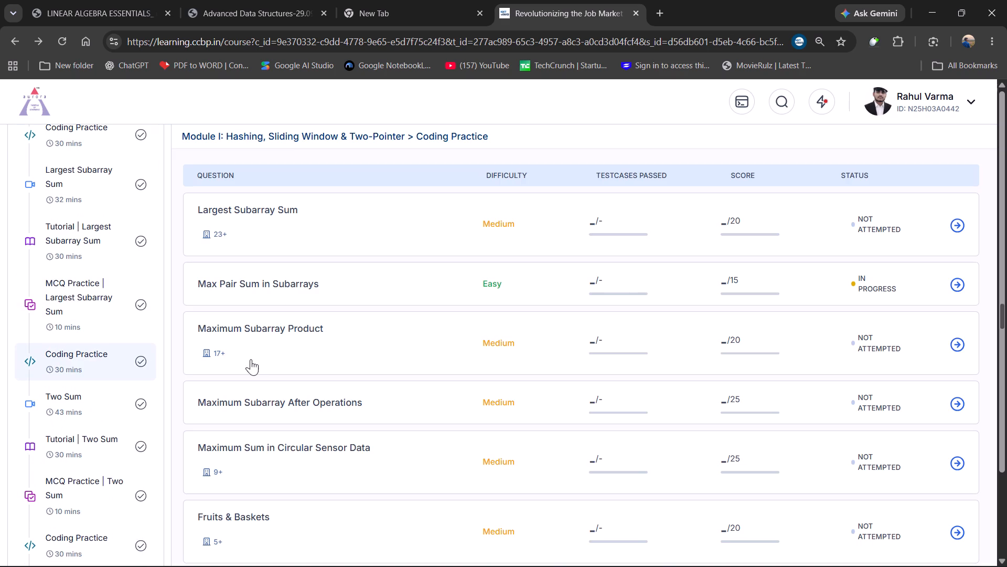
{"action": "scroll", "coordinate": [380, 325], "scroll_direction": "down", "scroll_amount": 3}
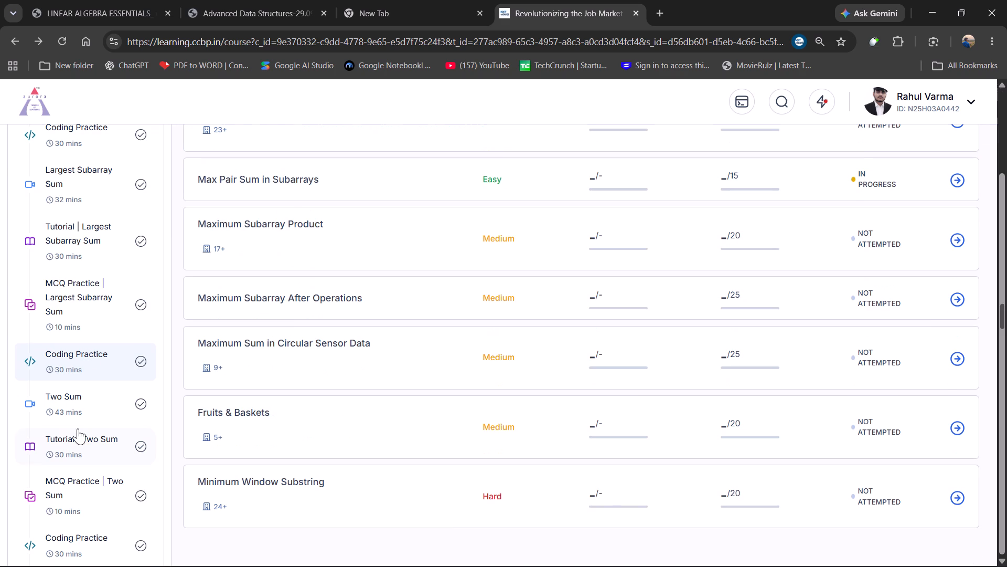
View the Coding Practice set for Two Sum in Module I and look through all its questions.
{"action": "scroll", "coordinate": [78, 428], "scroll_direction": "down", "scroll_amount": 2}
{"action": "left_click", "coordinate": [68, 392]}
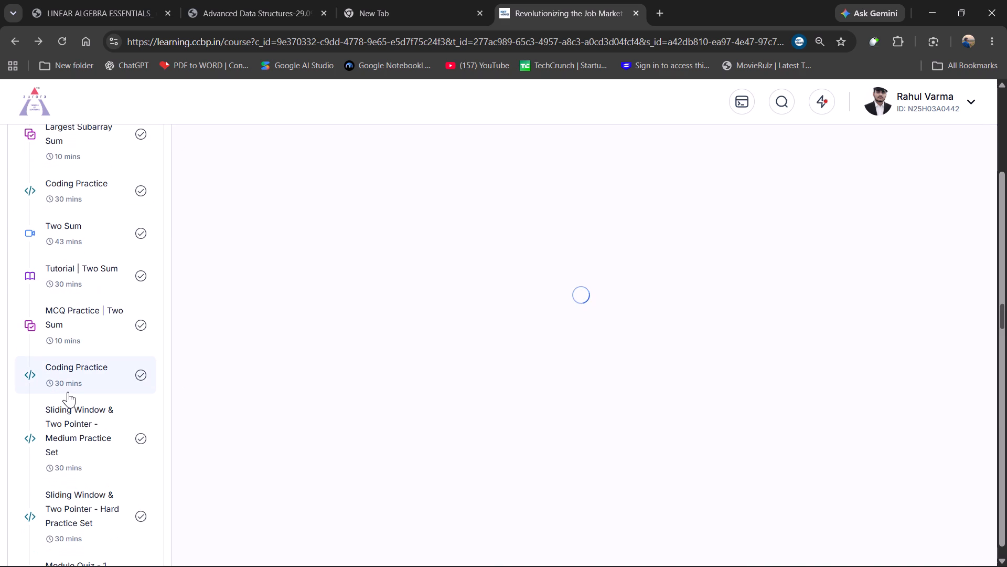
{"action": "scroll", "coordinate": [270, 295], "scroll_direction": "up", "scroll_amount": 3}
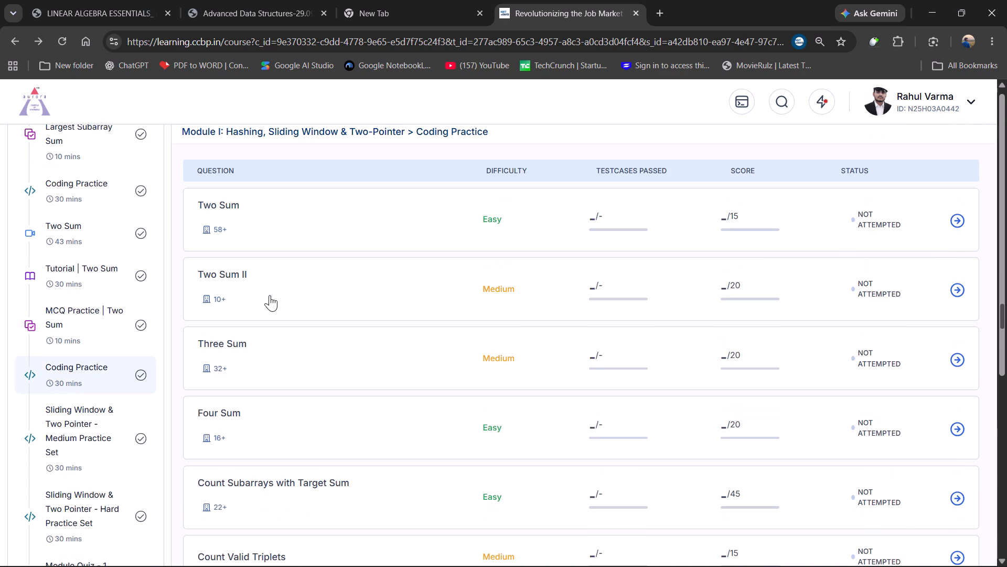
{"action": "scroll", "coordinate": [270, 295], "scroll_direction": "down", "scroll_amount": 3}
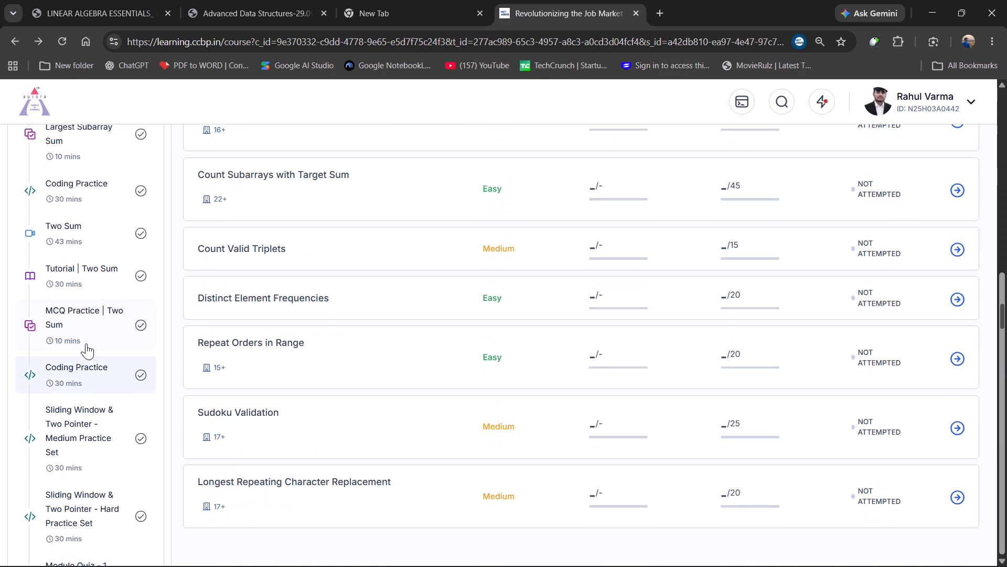
Expand Module II: Linked Lists and view the Coding Practice questions for Introduction to Linked List.
{"action": "scroll", "coordinate": [86, 343], "scroll_direction": "down", "scroll_amount": 2}
{"action": "left_click", "coordinate": [97, 387]}
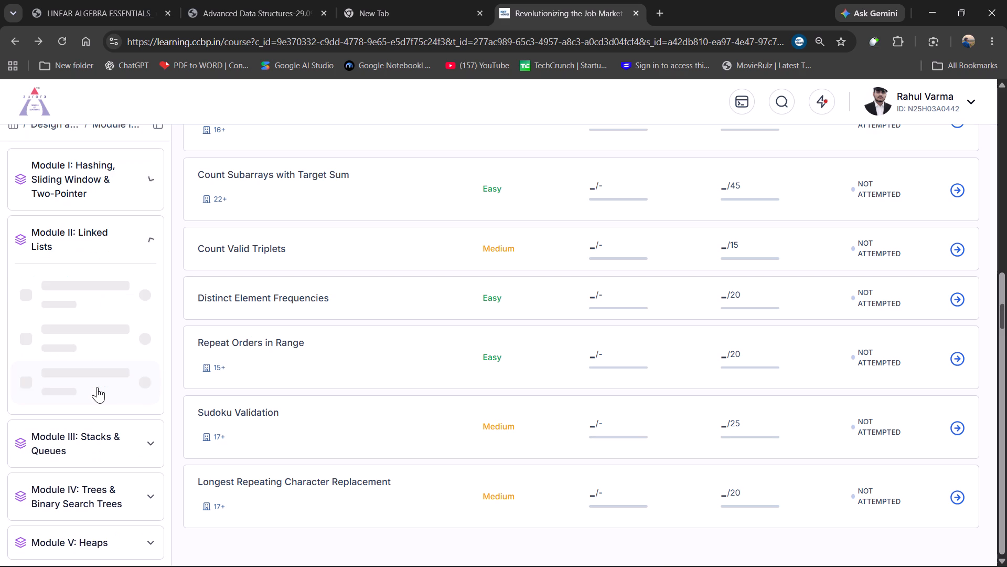
{"action": "scroll", "coordinate": [97, 387], "scroll_direction": "up", "scroll_amount": 1}
{"action": "scroll", "coordinate": [86, 343], "scroll_direction": "down", "scroll_amount": 1}
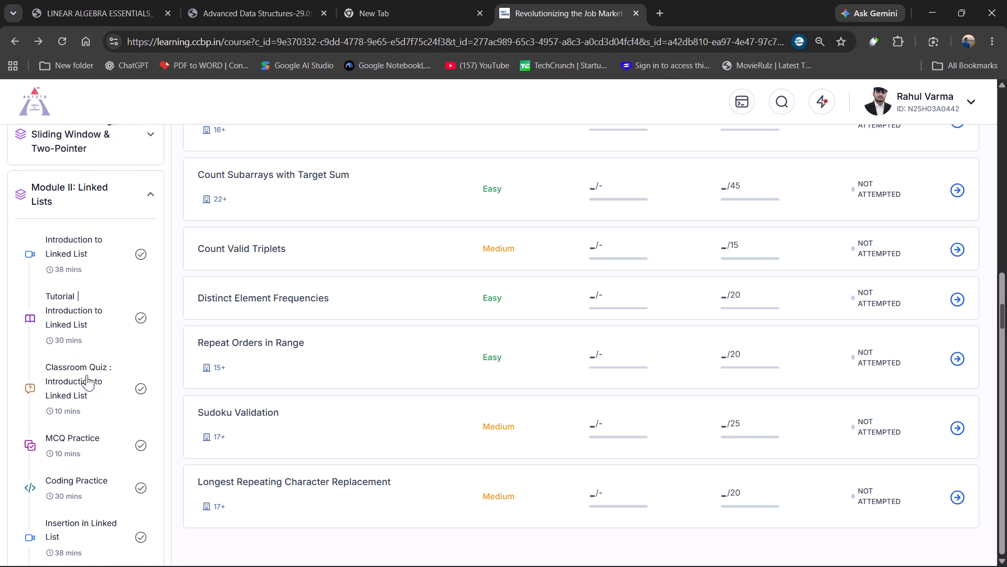
{"action": "left_click", "coordinate": [105, 482]}
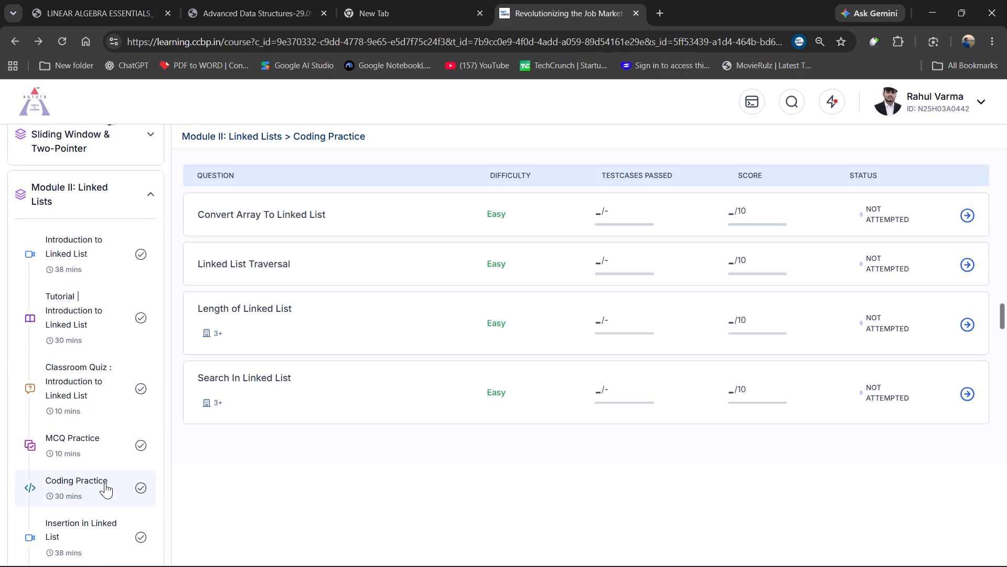
{"action": "scroll", "coordinate": [105, 482], "scroll_direction": "up", "scroll_amount": 2}
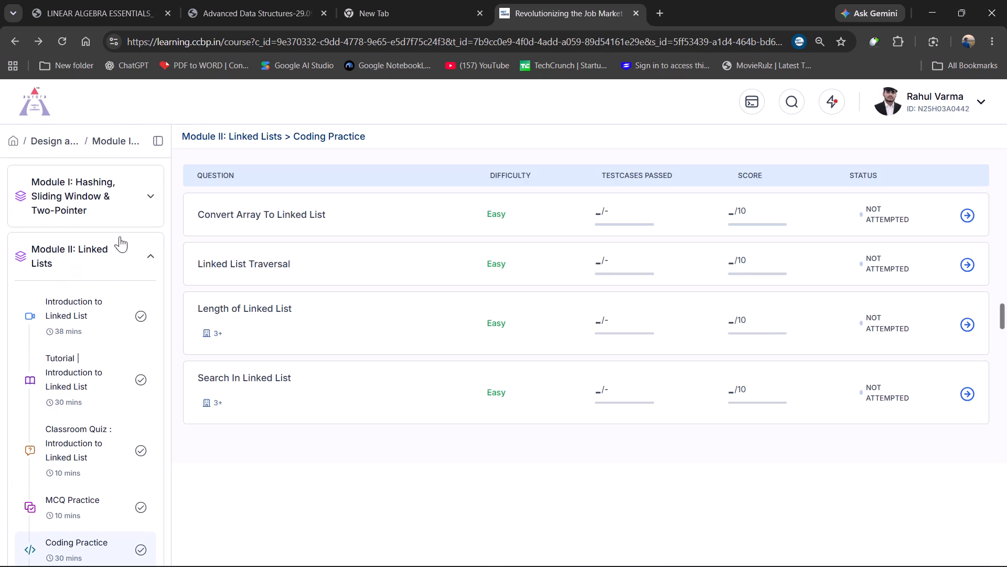
Look through the Module I Coding Practice sets for Hashing, Prefix Sum, and Sliding Window and Two Pointers.
{"action": "left_click", "coordinate": [126, 207]}
{"action": "scroll", "coordinate": [118, 384], "scroll_direction": "down", "scroll_amount": 1}
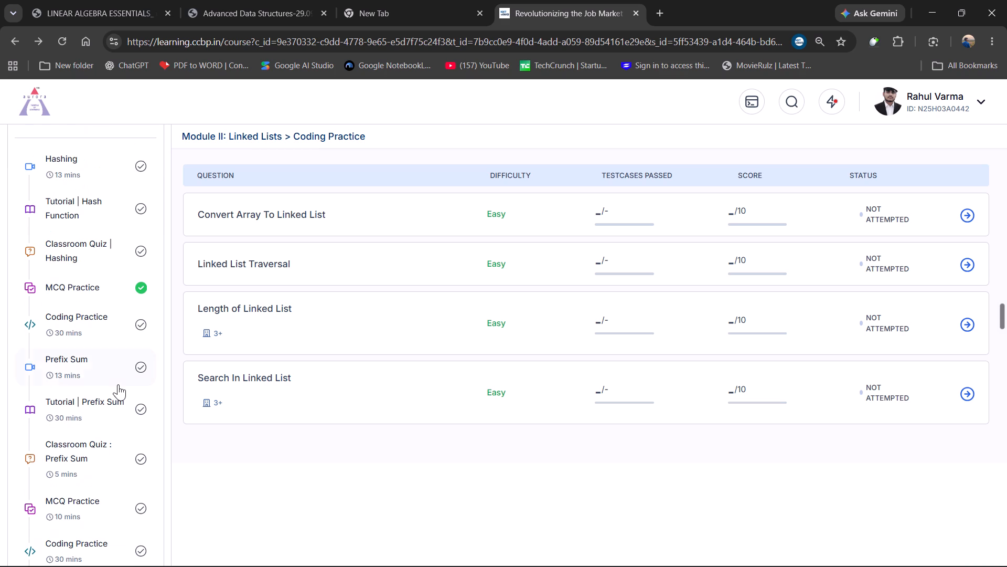
{"action": "left_click", "coordinate": [92, 311]}
{"action": "scroll", "coordinate": [371, 413], "scroll_direction": "down", "scroll_amount": 5}
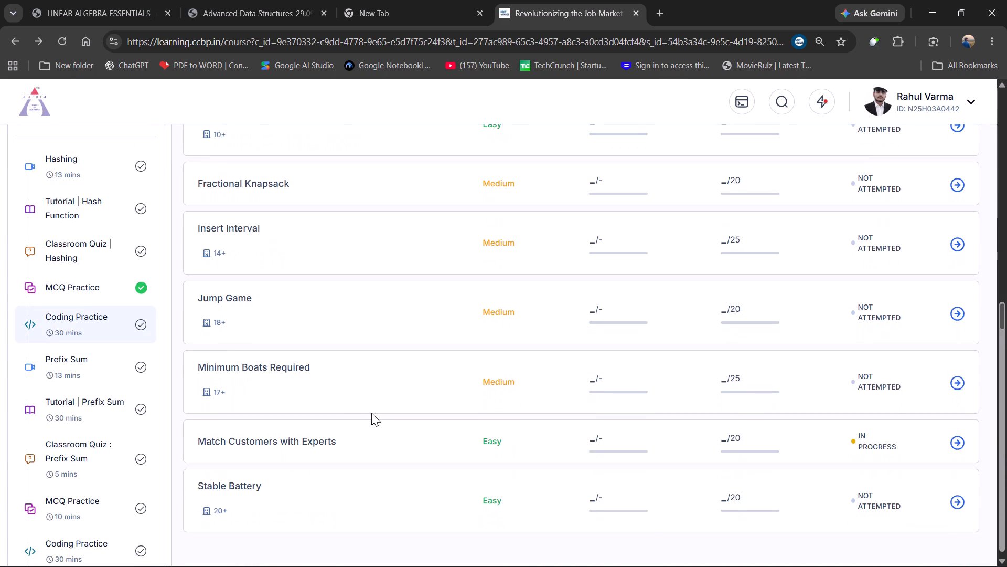
{"action": "scroll", "coordinate": [104, 385], "scroll_direction": "down", "scroll_amount": 1}
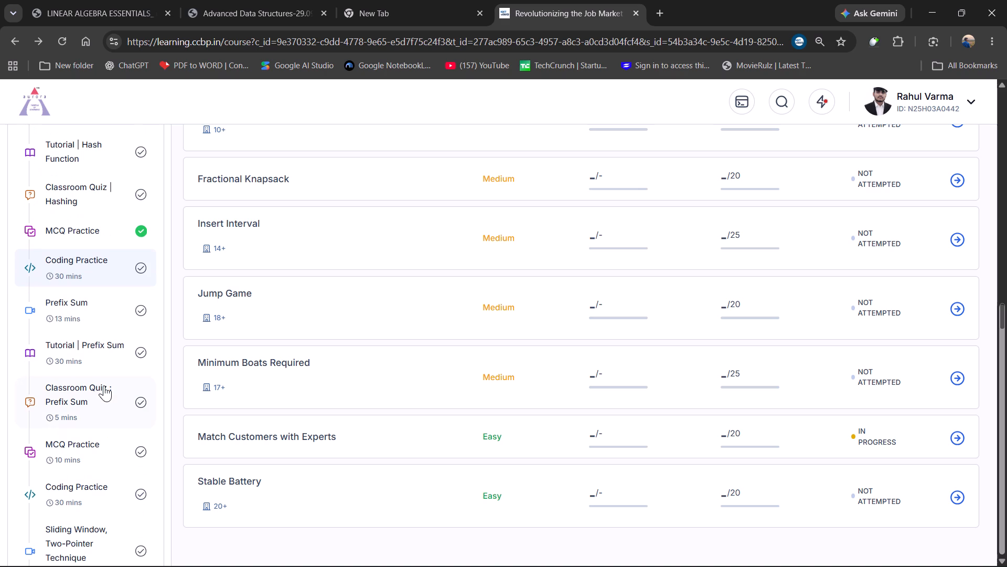
{"action": "scroll", "coordinate": [129, 324], "scroll_direction": "down", "scroll_amount": 1}
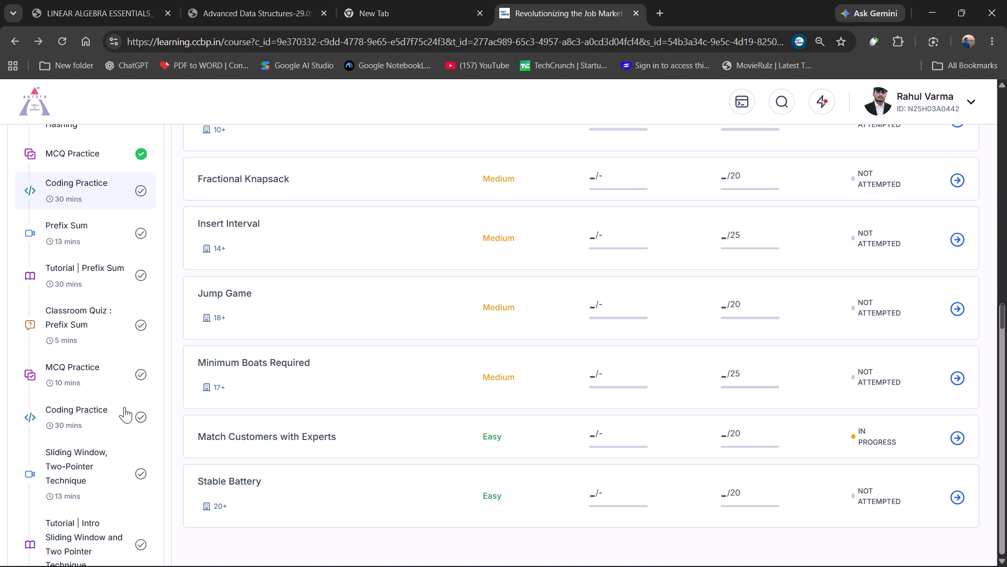
{"action": "left_click", "coordinate": [124, 407]}
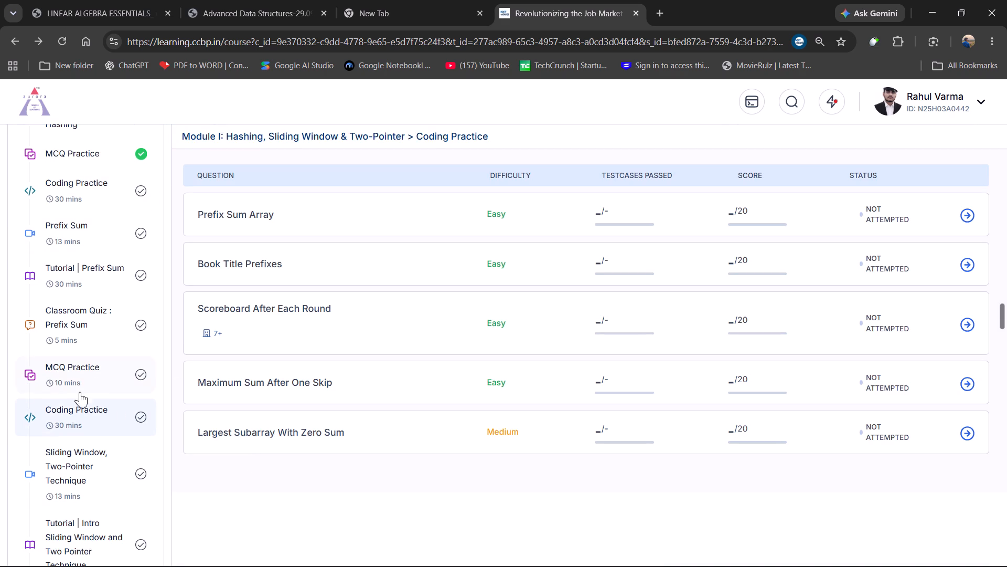
{"action": "scroll", "coordinate": [62, 407], "scroll_direction": "down", "scroll_amount": 4}
{"action": "left_click", "coordinate": [91, 345]}
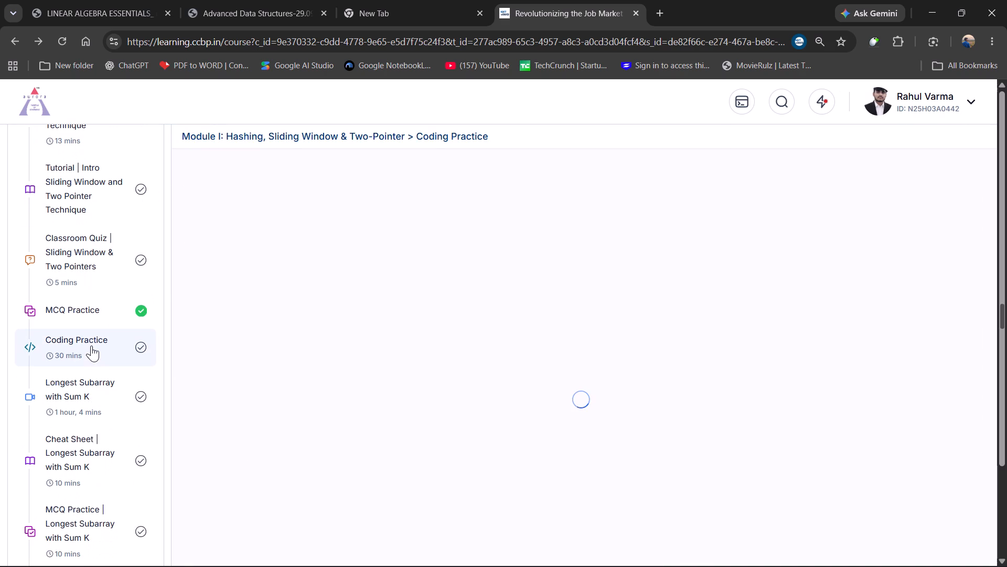
Open the Shortest Subarray with Sum k question from Module I's Longest Subarray with Sum K Coding Practice set.
{"action": "scroll", "coordinate": [91, 345], "scroll_direction": "down", "scroll_amount": 1}
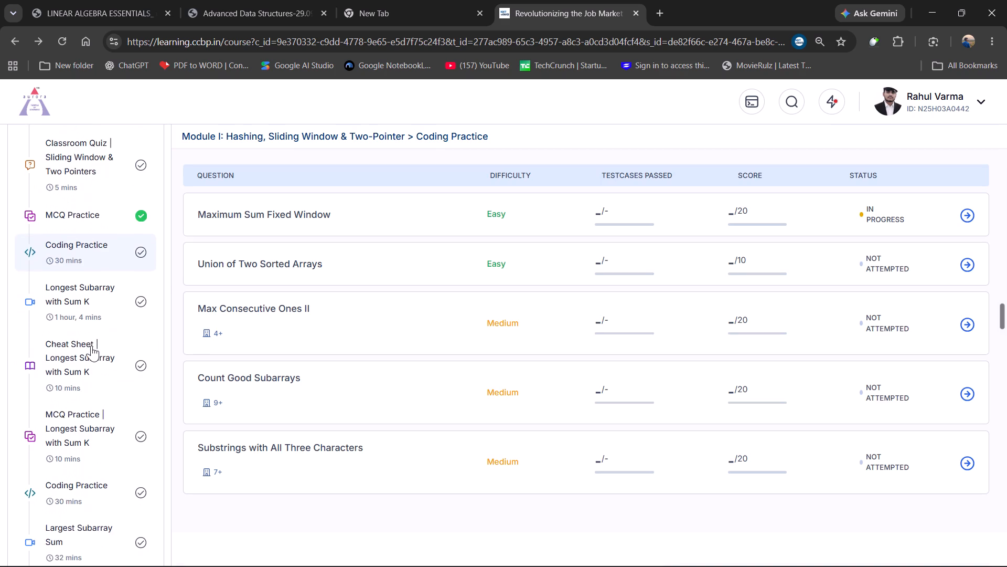
{"action": "scroll", "coordinate": [91, 345], "scroll_direction": "down", "scroll_amount": 1}
{"action": "left_click", "coordinate": [93, 338]}
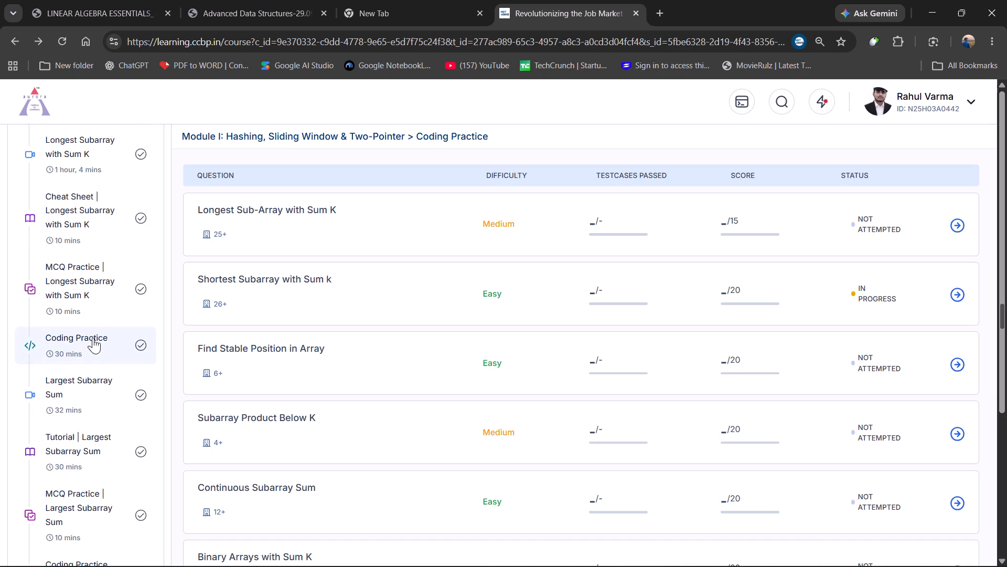
{"action": "left_click", "coordinate": [350, 298]}
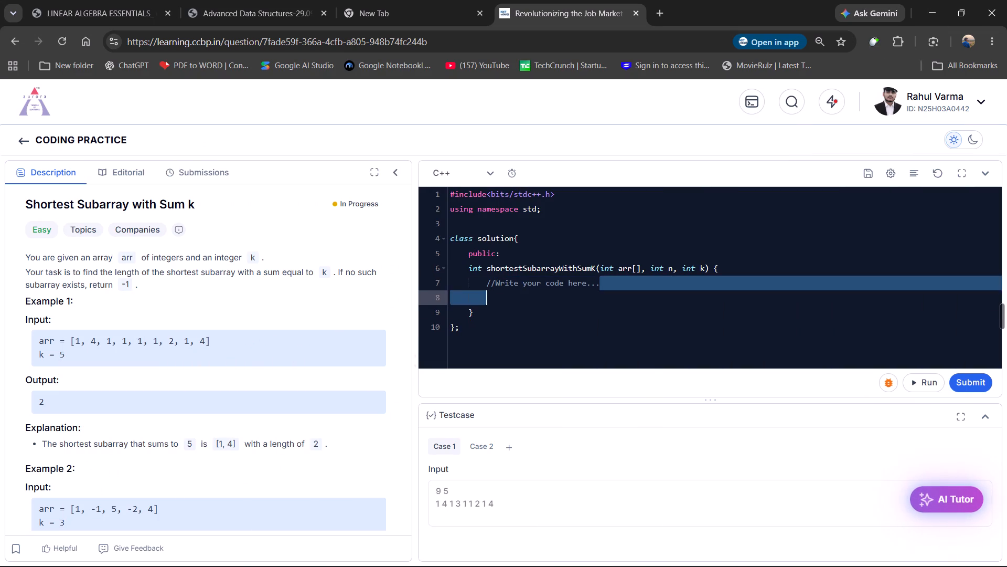
{"action": "left_click_drag", "start_coordinate": [492, 290], "coordinate": [491, 290]}
{"action": "left_click", "coordinate": [510, 337]}
{"action": "left_click_drag", "start_coordinate": [510, 337], "coordinate": [429, 175]}
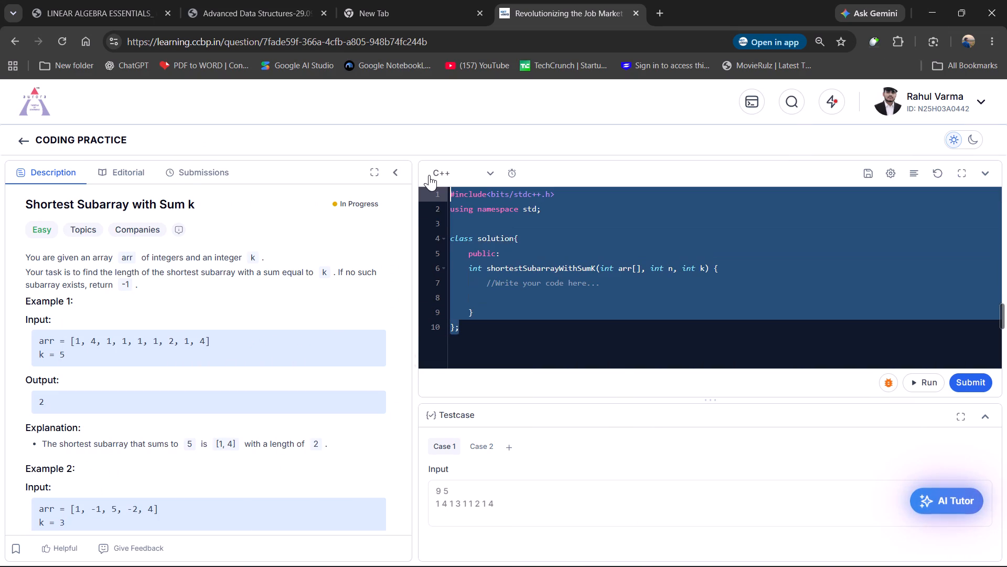
{"action": "left_click_drag", "start_coordinate": [429, 175], "coordinate": [429, 174]}
{"action": "key", "text": "ctrl+v"}
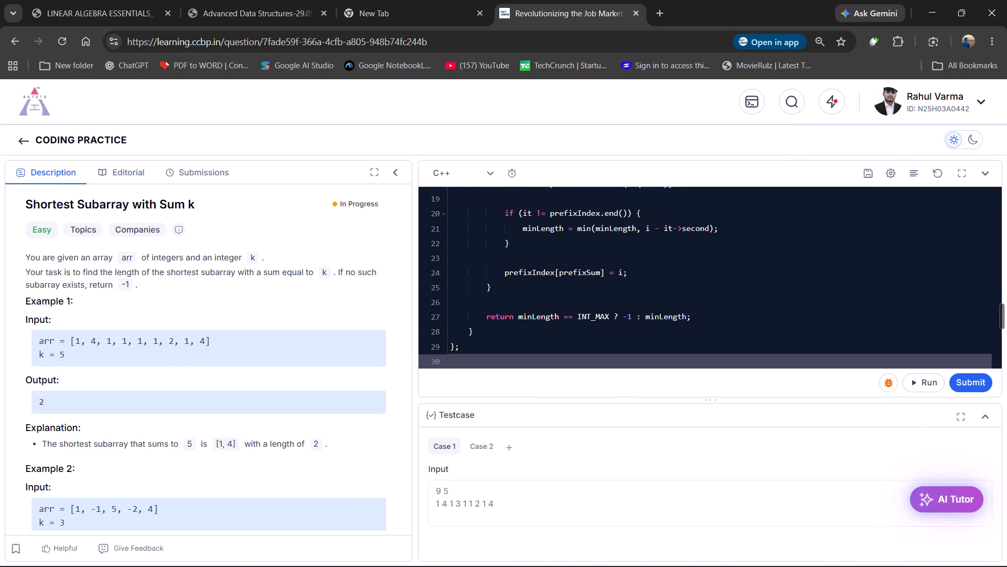
{"action": "scroll", "coordinate": [582, 218], "scroll_direction": "up", "scroll_amount": 6}
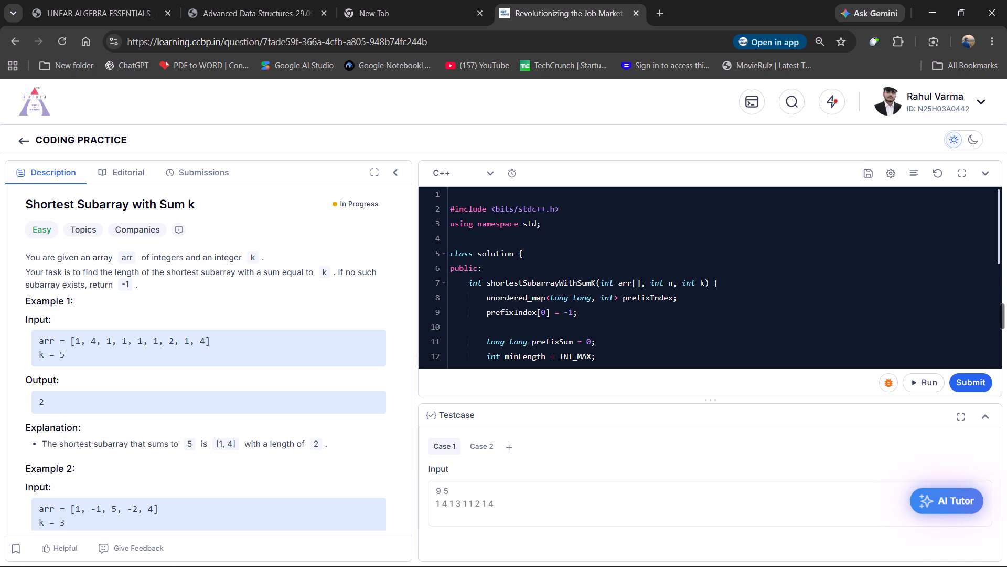
Submit the Shortest Subarray with Sum k solution and look through its submission results.
{"action": "left_click", "coordinate": [973, 391]}
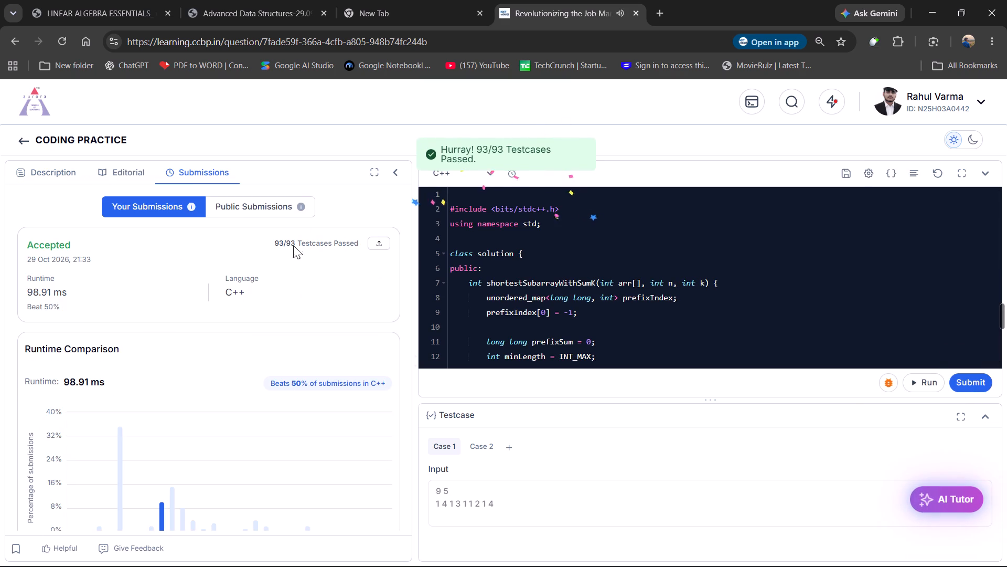
{"action": "scroll", "coordinate": [302, 271], "scroll_direction": "down", "scroll_amount": 3}
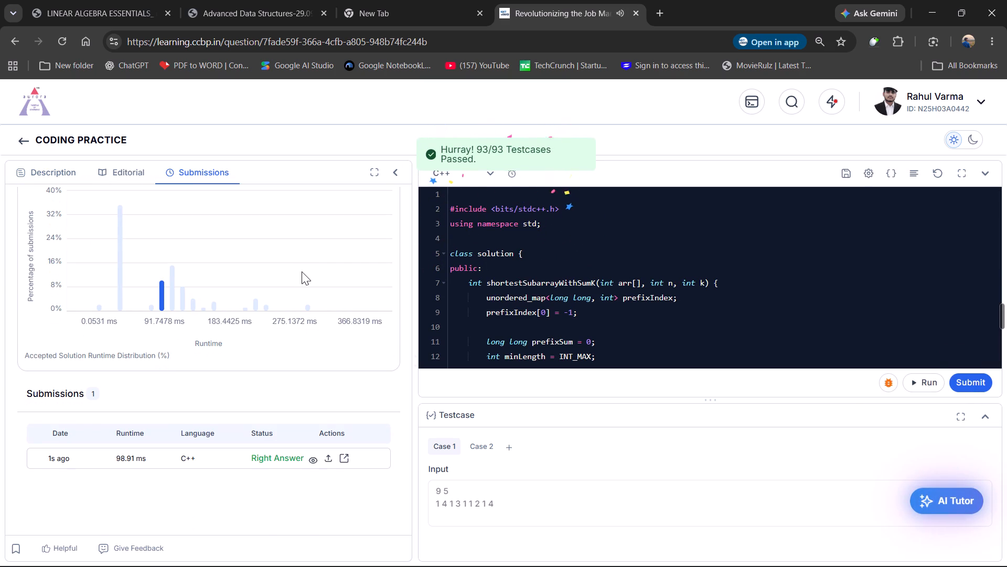
{"action": "scroll", "coordinate": [250, 326], "scroll_direction": "up", "scroll_amount": 1}
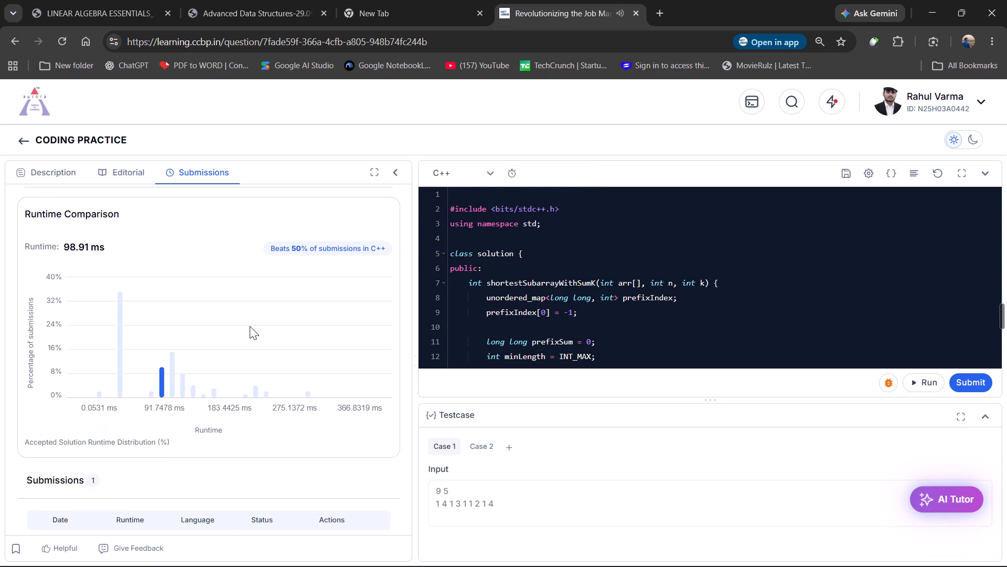
{"action": "scroll", "coordinate": [250, 326], "scroll_direction": "up", "scroll_amount": 1}
{"action": "scroll", "coordinate": [80, 315], "scroll_direction": "up", "scroll_amount": 1}
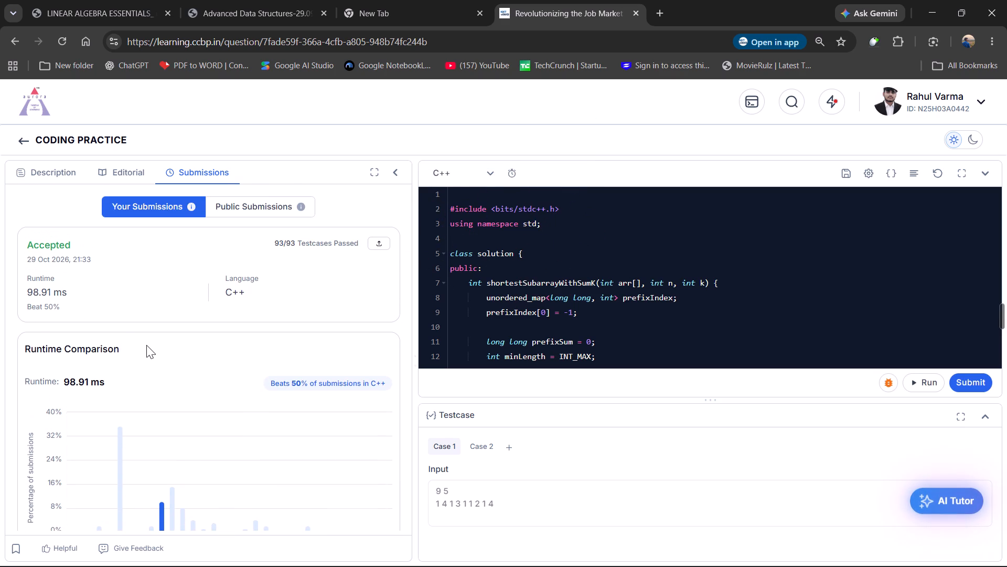
{"action": "scroll", "coordinate": [146, 345], "scroll_direction": "up", "scroll_amount": 1}
{"action": "left_click", "coordinate": [285, 304]}
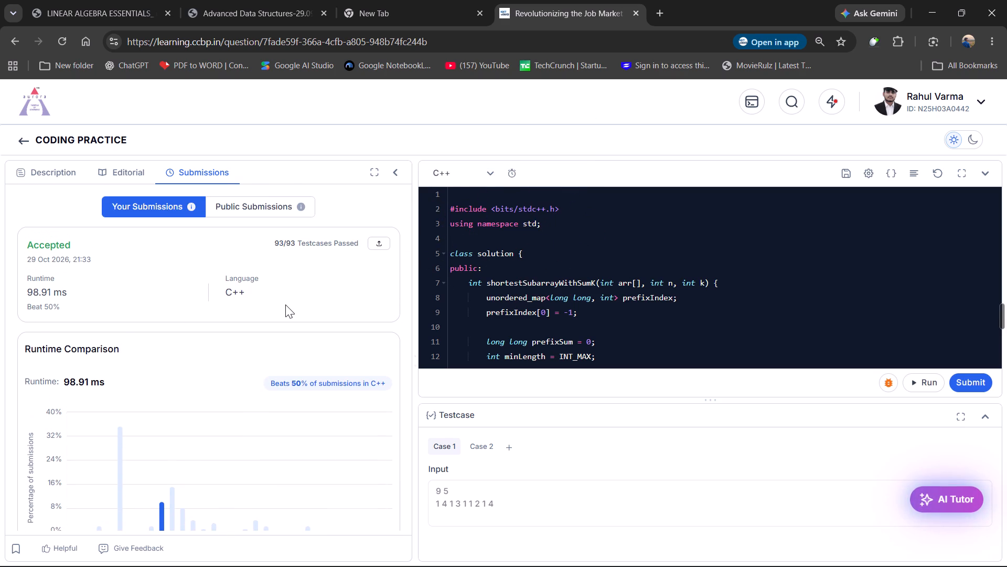
{"action": "left_click", "coordinate": [377, 243]}
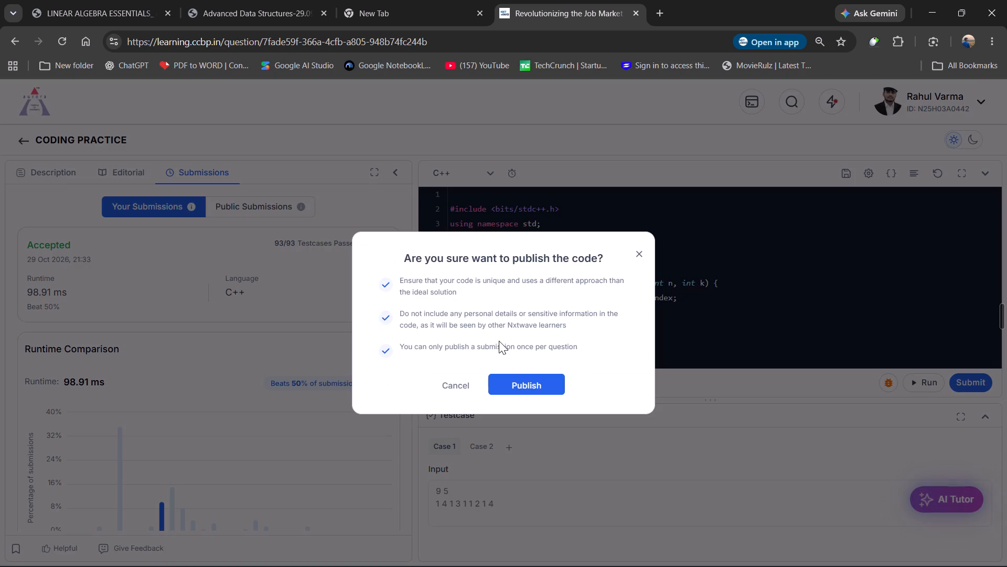
{"action": "left_click", "coordinate": [636, 251]}
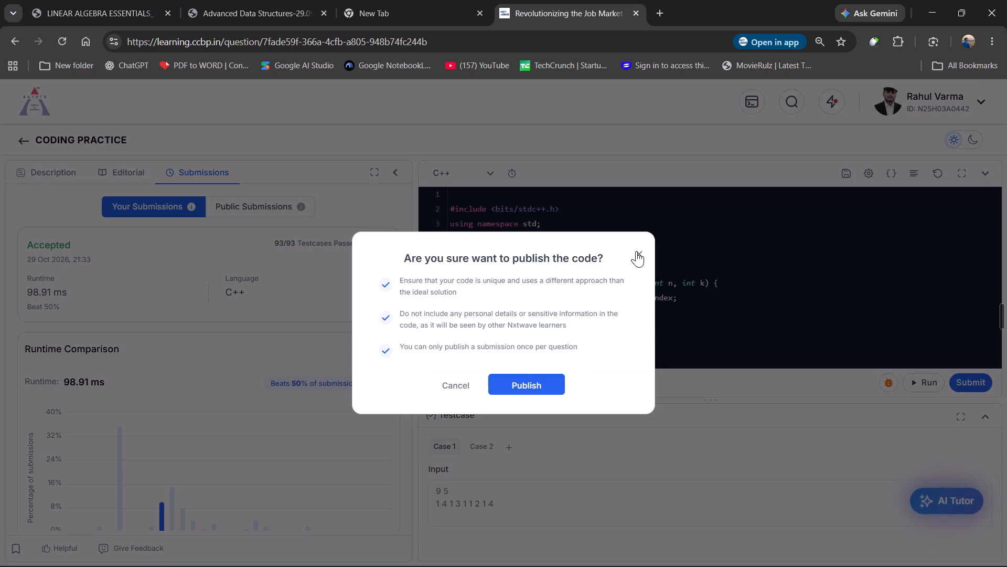
Go back to the problem description and run the code against the sample test cases.
{"action": "scroll", "coordinate": [640, 319], "scroll_direction": "down", "scroll_amount": 1}
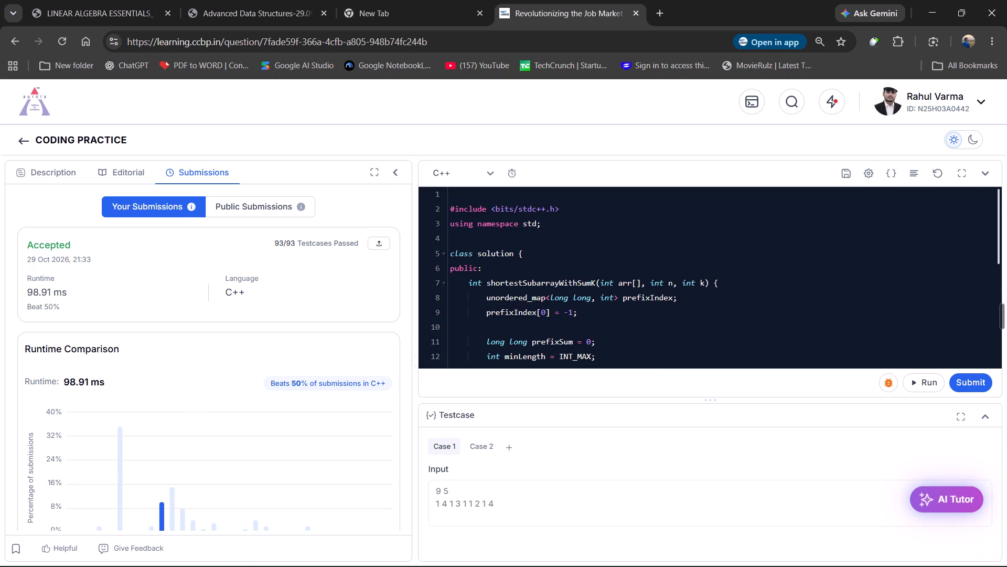
{"action": "scroll", "coordinate": [640, 319], "scroll_direction": "down", "scroll_amount": 3}
{"action": "scroll", "coordinate": [640, 319], "scroll_direction": "up", "scroll_amount": 2}
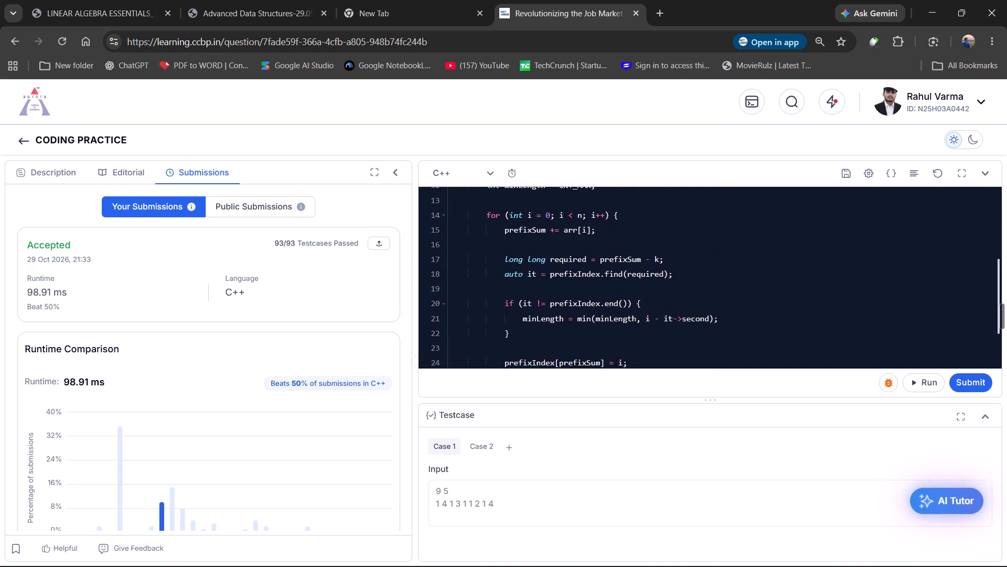
{"action": "scroll", "coordinate": [640, 319], "scroll_direction": "up", "scroll_amount": 2}
{"action": "left_click", "coordinate": [44, 164]}
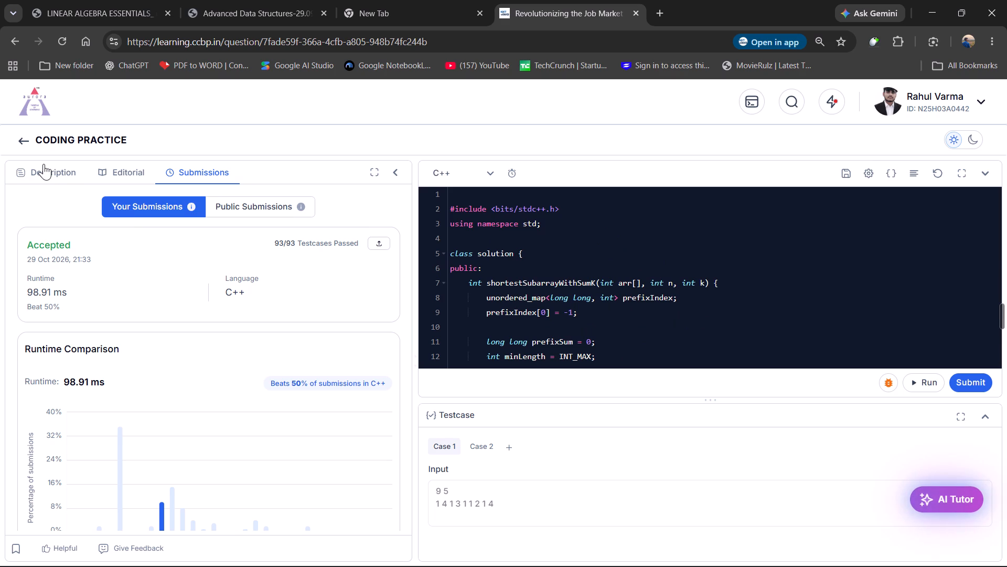
{"action": "left_click", "coordinate": [924, 376]}
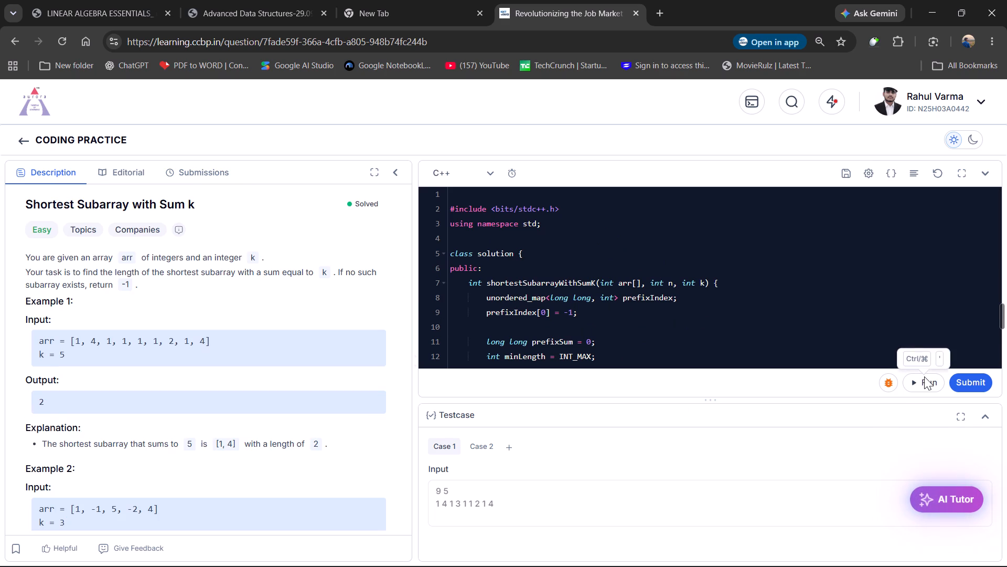
{"action": "left_click", "coordinate": [924, 383]}
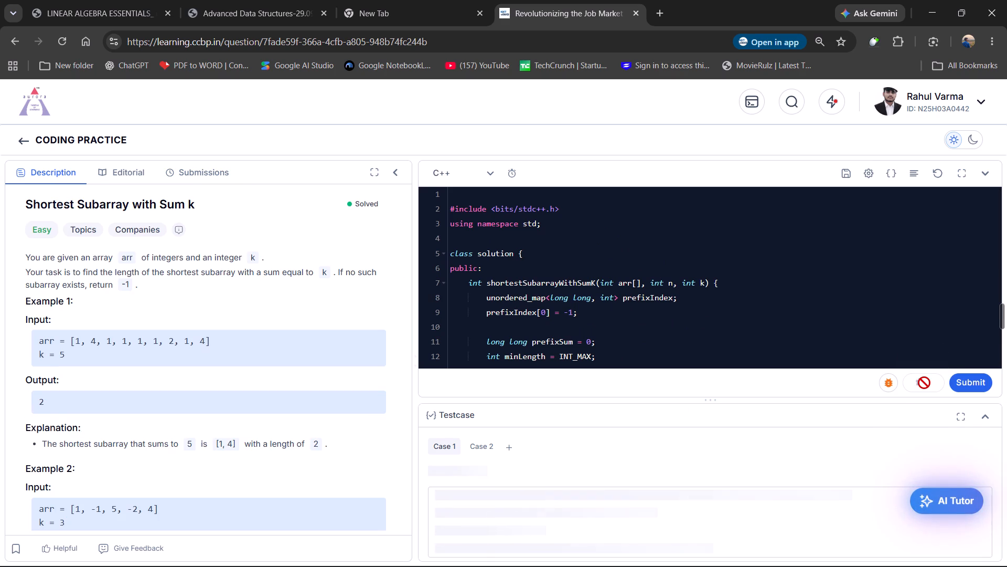
Capture a screenshot of the coding practice page with the problem, code and test case results, and copy it.
{"action": "key", "text": "shift+super+s"}
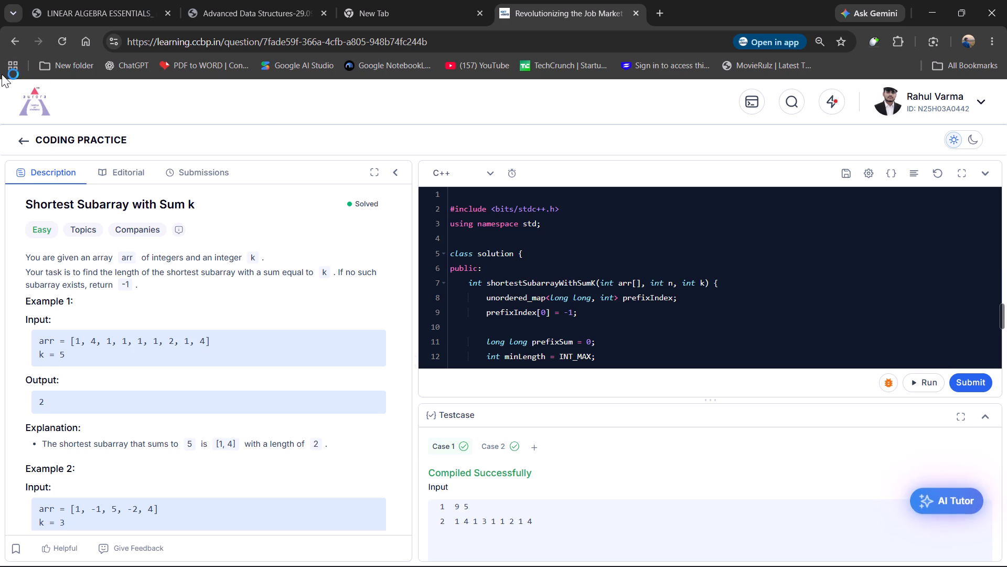
{"action": "left_click_drag", "start_coordinate": [0, 75], "coordinate": [269, 226]}
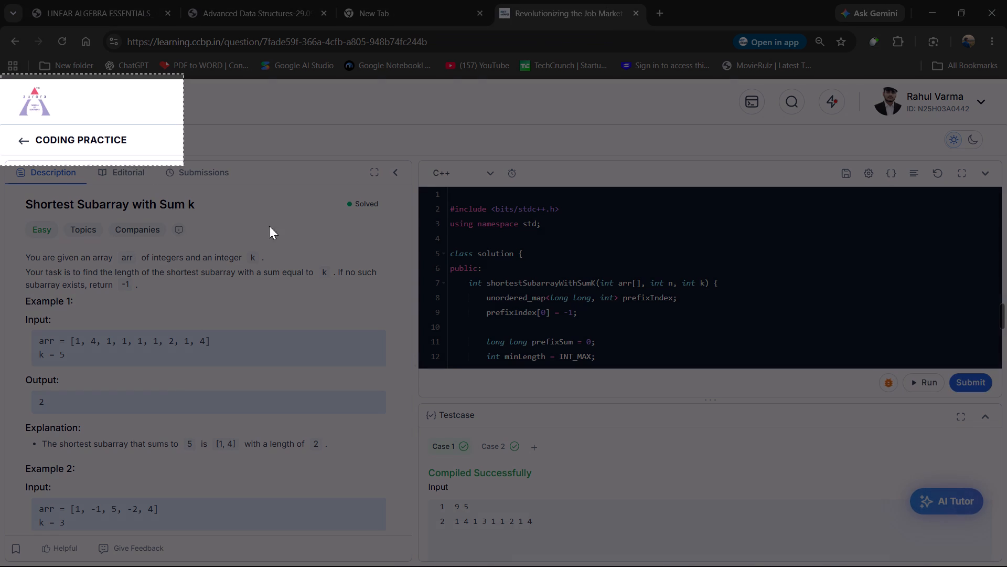
{"action": "left_click_drag", "start_coordinate": [269, 226], "coordinate": [1006, 566]}
{"action": "scroll", "coordinate": [545, 481], "scroll_direction": "right", "scroll_amount": 1}
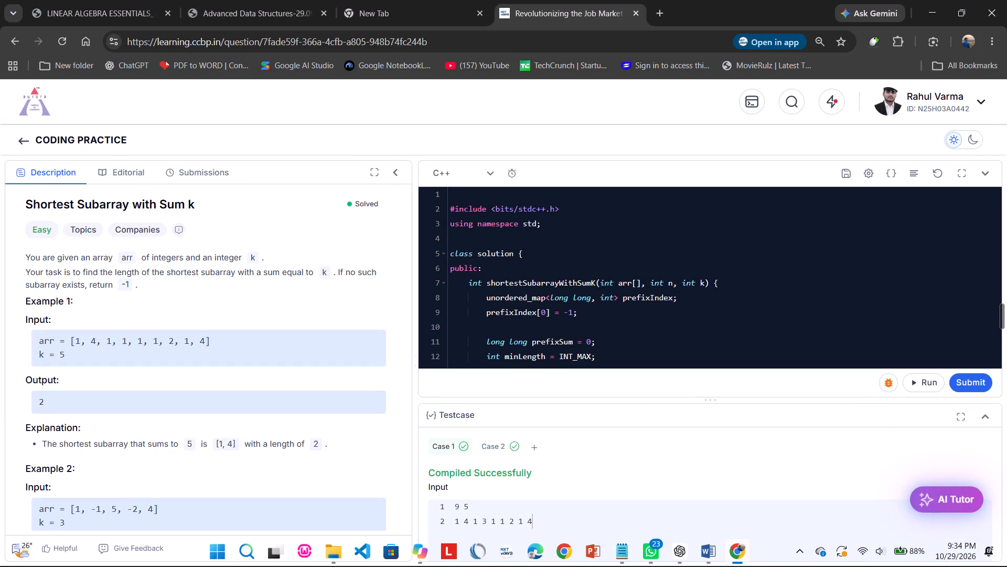
{"action": "left_click", "coordinate": [917, 376]}
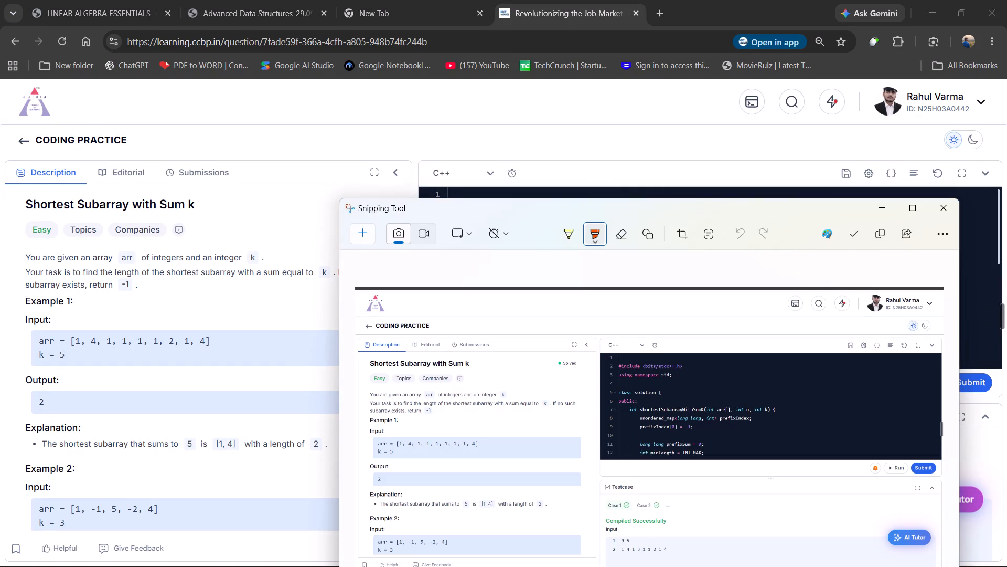
{"action": "left_click", "coordinate": [994, 306]}
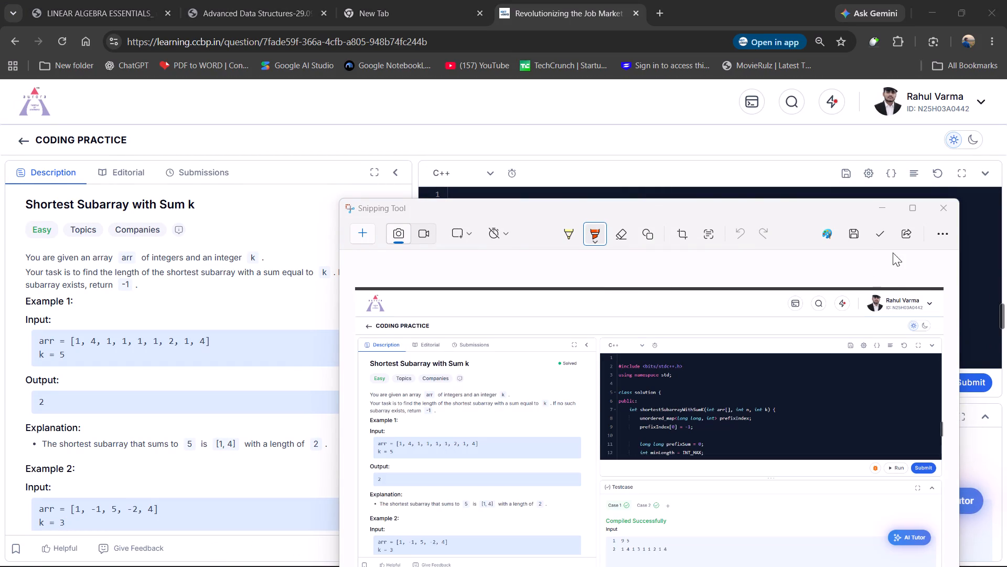
{"action": "left_click", "coordinate": [985, 313]}
{"action": "left_click", "coordinate": [985, 313]}
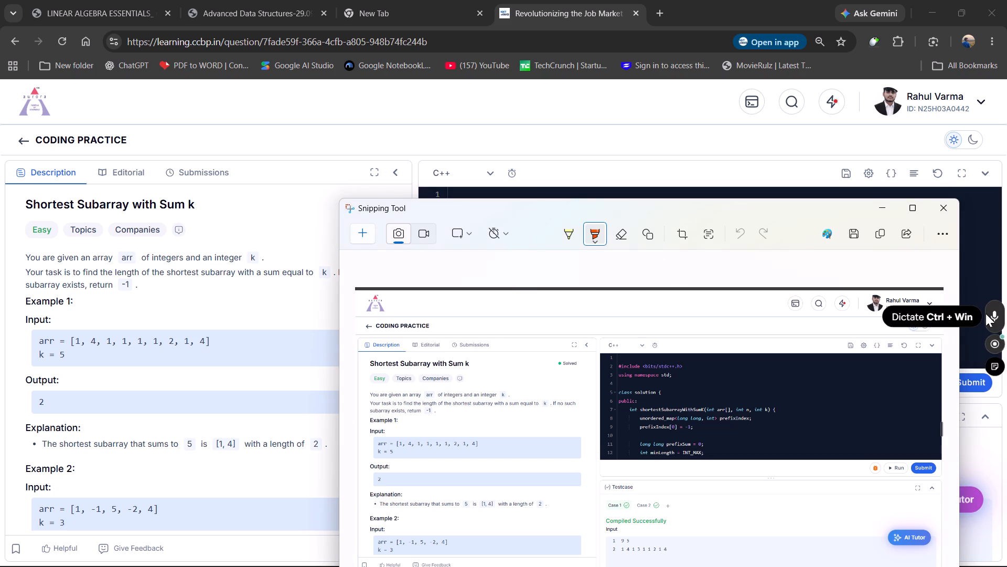
{"action": "left_click", "coordinate": [875, 227]}
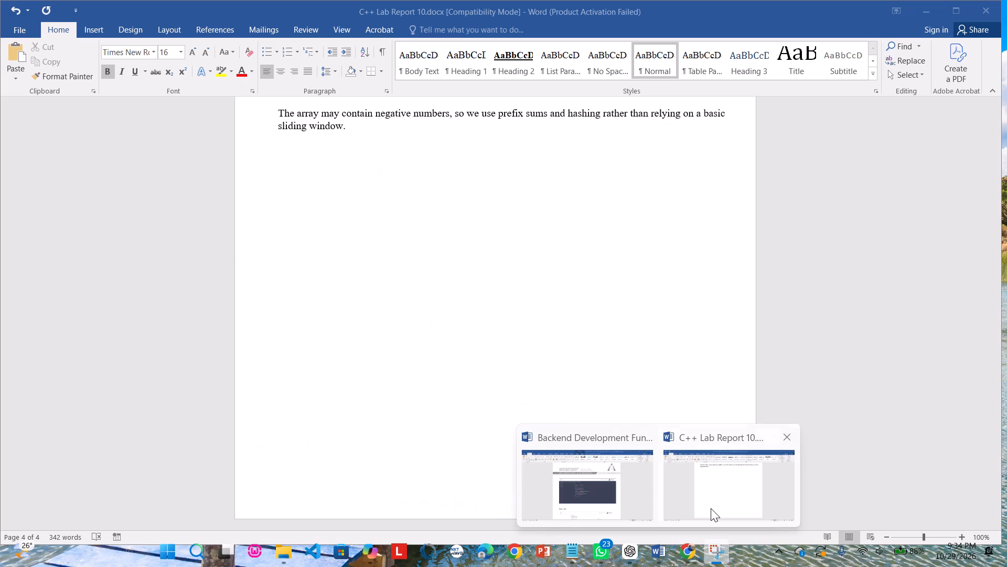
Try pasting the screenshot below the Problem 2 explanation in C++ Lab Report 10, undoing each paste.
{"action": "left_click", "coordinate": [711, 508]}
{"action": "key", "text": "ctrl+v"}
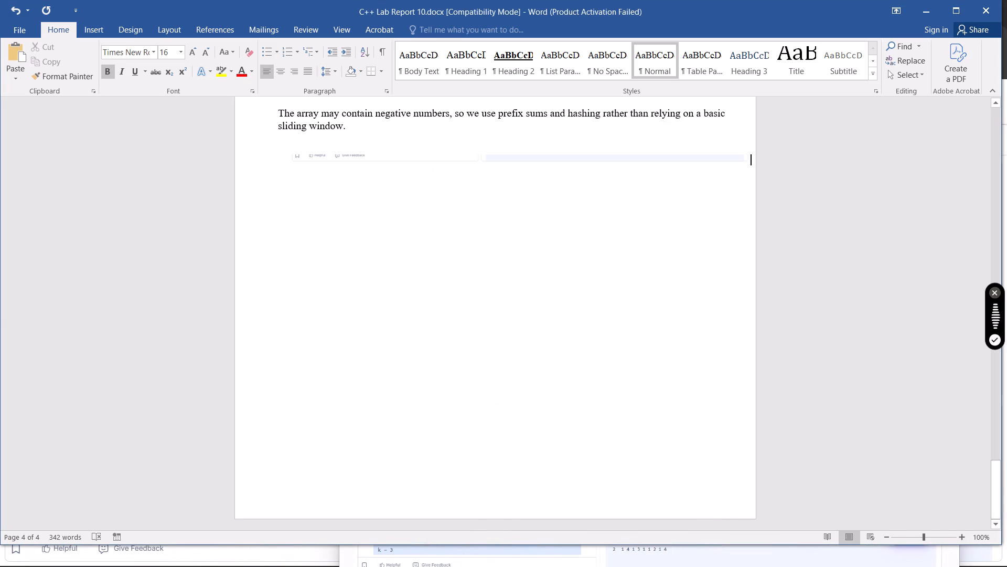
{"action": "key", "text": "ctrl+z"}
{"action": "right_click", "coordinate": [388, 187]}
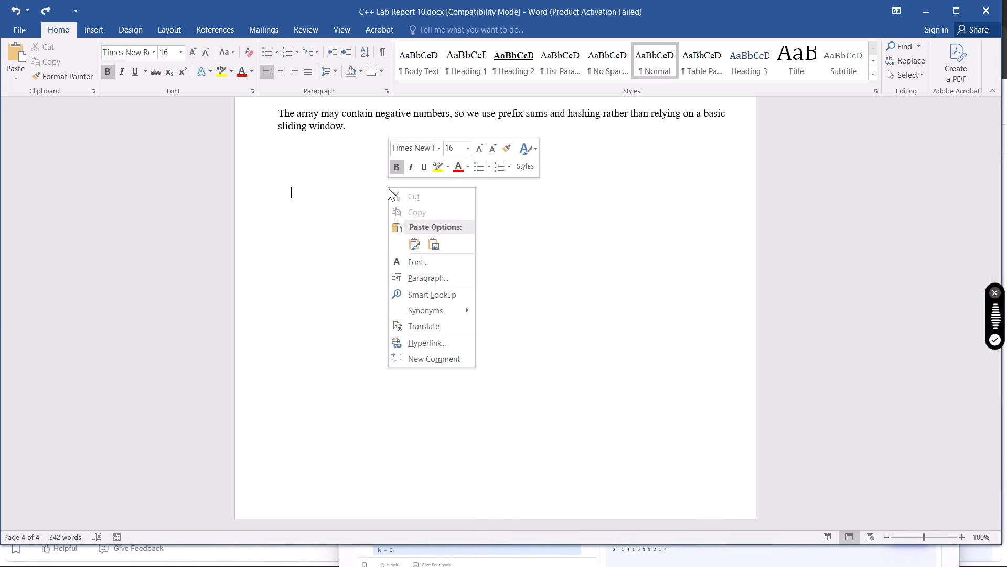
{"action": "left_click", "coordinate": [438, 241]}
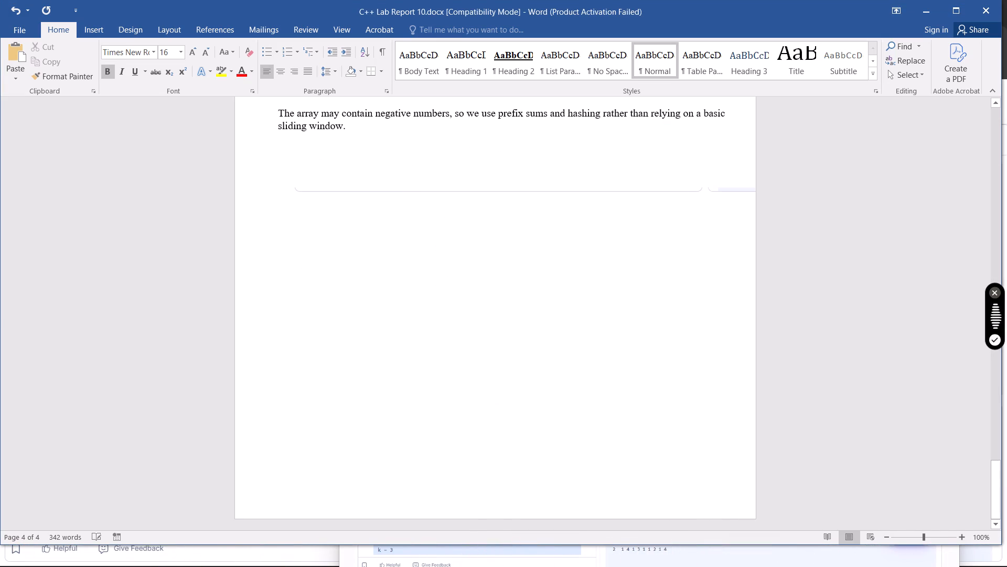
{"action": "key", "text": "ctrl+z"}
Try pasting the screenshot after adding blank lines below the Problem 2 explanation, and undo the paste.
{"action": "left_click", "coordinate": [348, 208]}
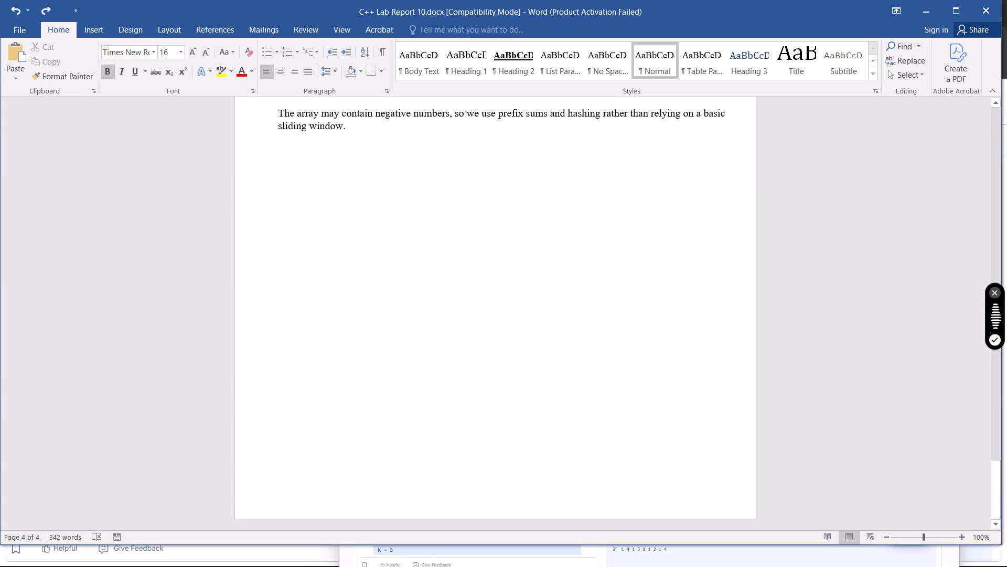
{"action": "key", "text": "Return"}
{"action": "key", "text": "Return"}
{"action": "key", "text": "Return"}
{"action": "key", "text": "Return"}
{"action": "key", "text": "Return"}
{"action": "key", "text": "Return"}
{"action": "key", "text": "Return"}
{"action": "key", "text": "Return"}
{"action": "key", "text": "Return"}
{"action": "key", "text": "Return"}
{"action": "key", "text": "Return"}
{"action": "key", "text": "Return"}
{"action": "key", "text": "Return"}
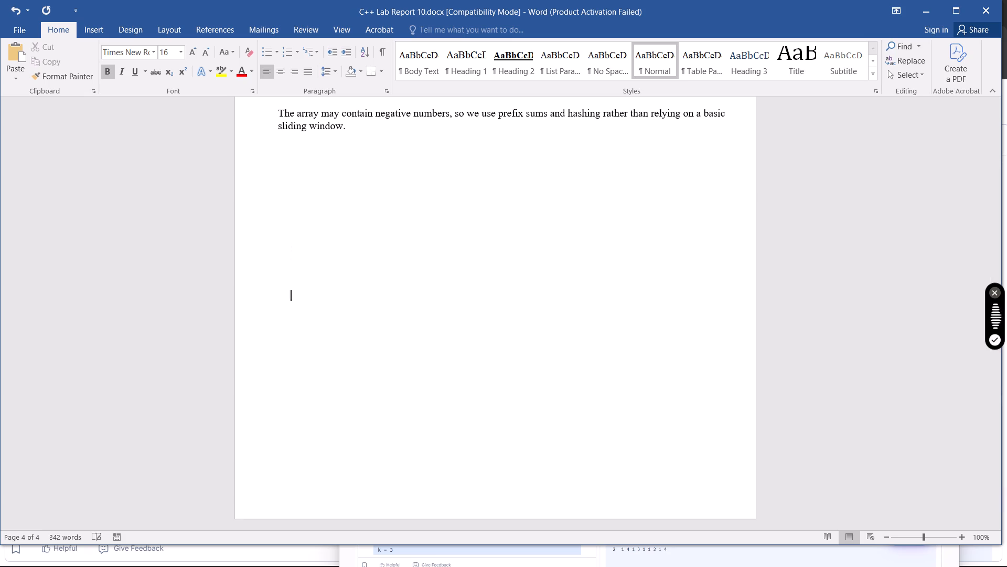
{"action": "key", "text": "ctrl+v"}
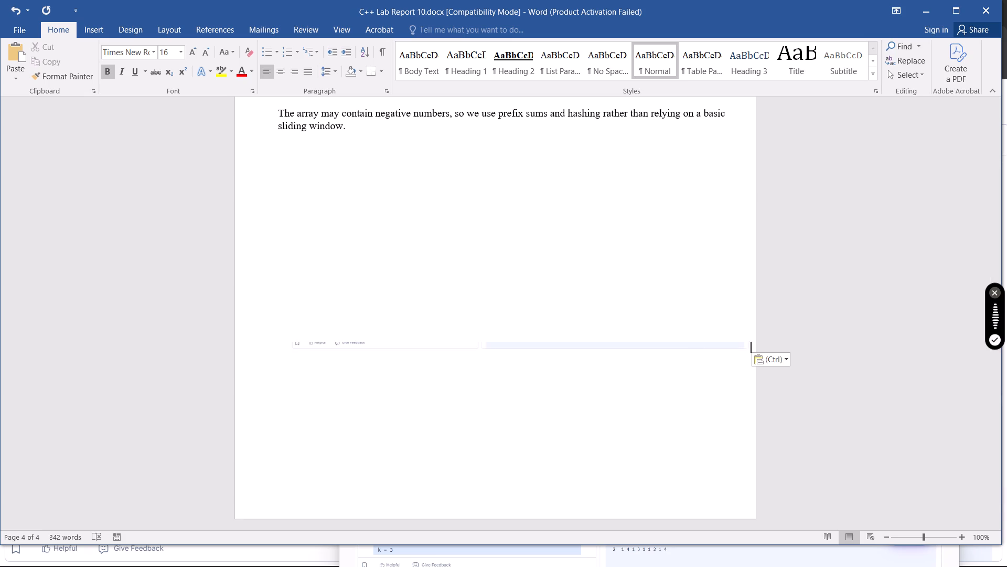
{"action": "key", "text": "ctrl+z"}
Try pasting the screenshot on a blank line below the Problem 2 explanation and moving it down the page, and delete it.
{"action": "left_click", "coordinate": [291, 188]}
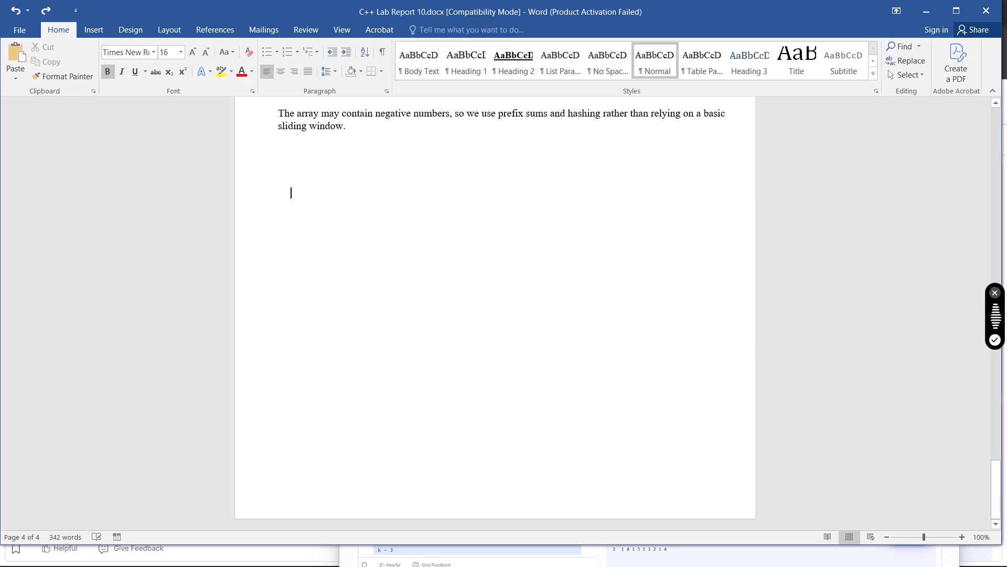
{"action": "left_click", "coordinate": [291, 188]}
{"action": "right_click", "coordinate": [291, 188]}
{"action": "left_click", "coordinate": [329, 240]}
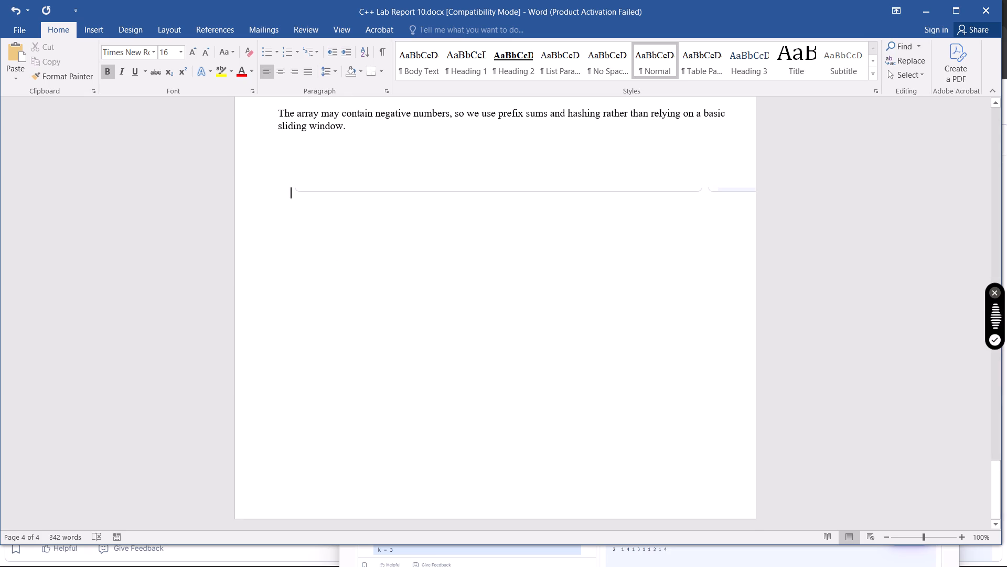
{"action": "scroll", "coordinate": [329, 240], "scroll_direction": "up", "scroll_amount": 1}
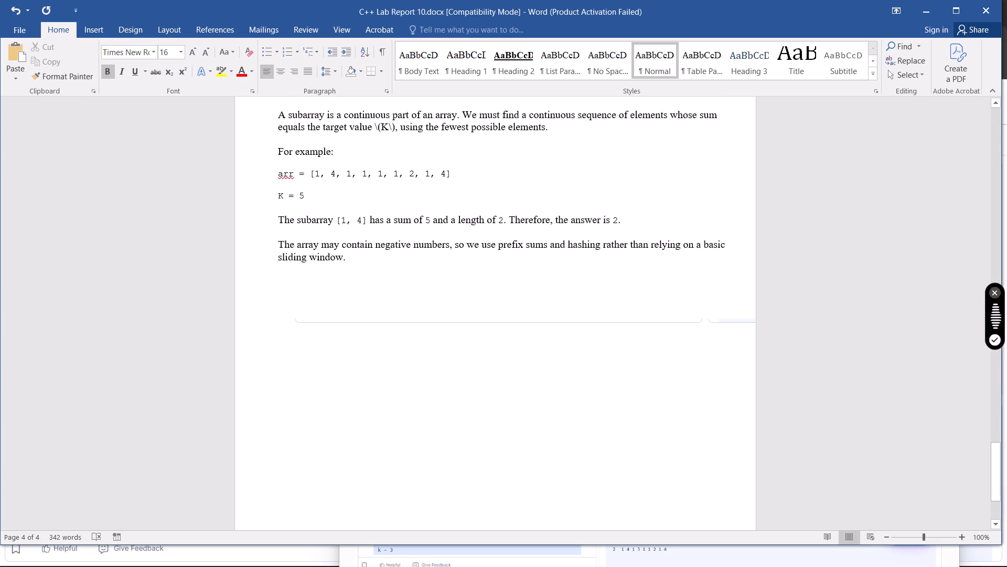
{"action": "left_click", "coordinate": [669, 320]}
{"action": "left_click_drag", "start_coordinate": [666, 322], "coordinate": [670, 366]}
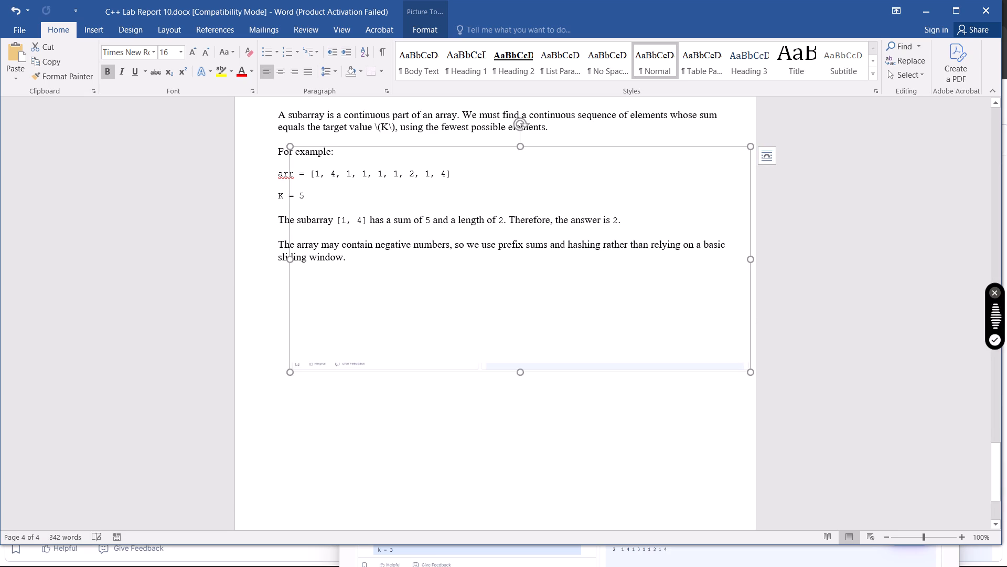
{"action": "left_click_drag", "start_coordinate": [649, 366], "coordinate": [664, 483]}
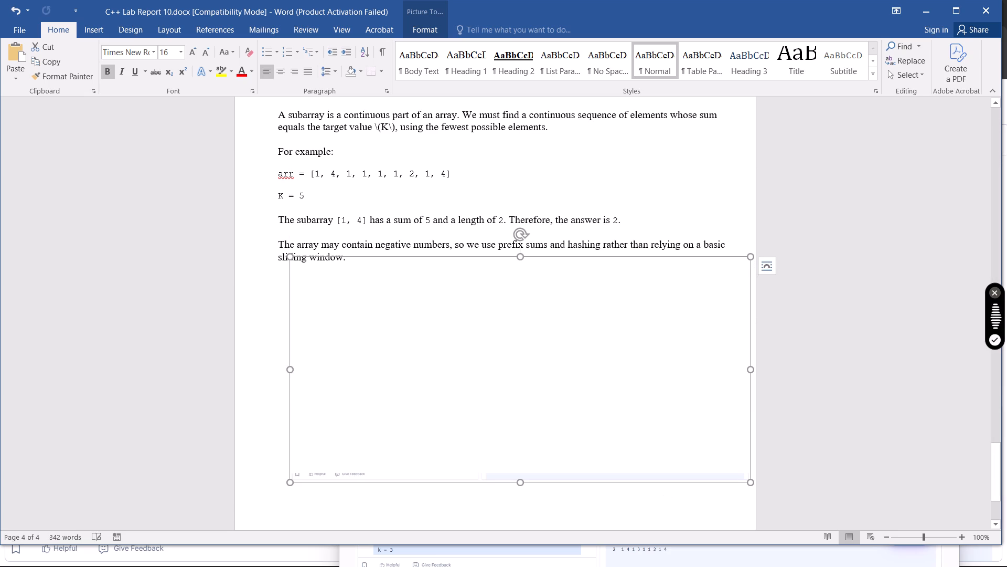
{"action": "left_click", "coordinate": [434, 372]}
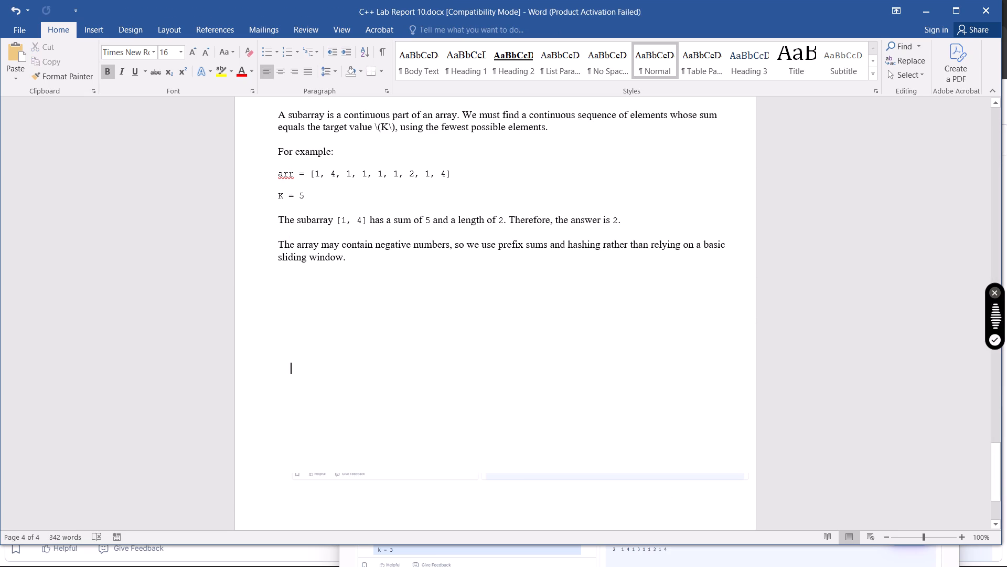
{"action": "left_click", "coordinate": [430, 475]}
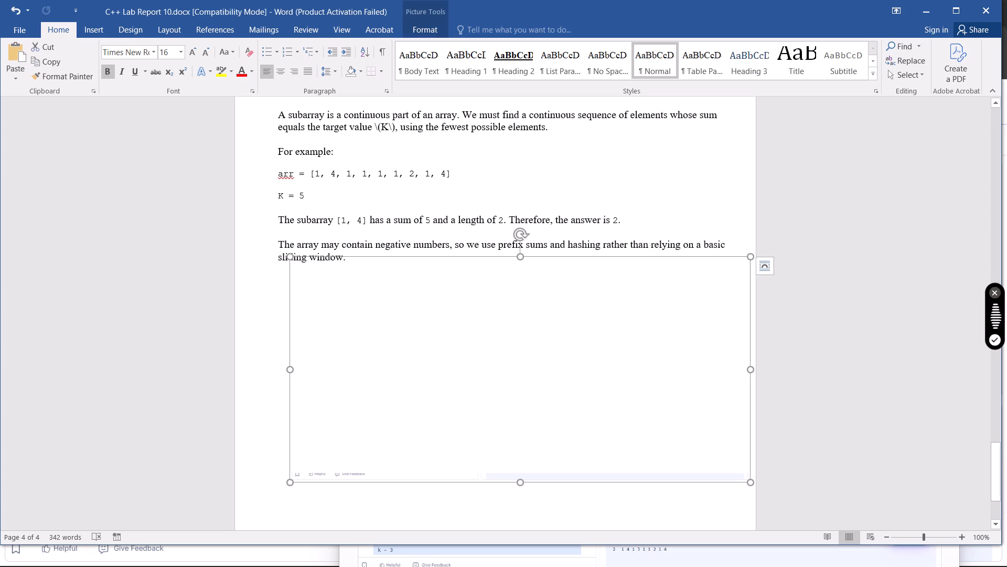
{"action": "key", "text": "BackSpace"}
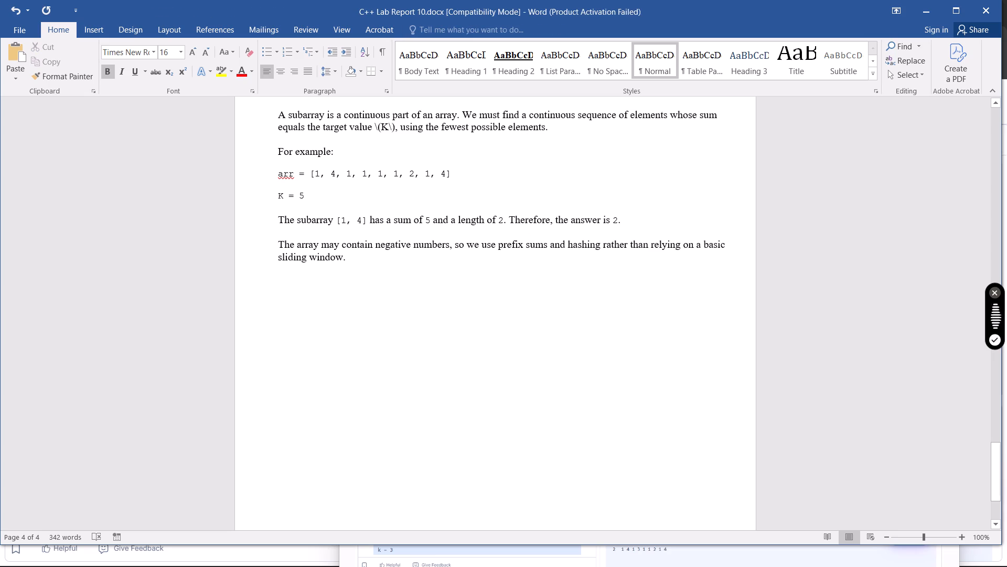
{"action": "left_click", "coordinate": [358, 261]}
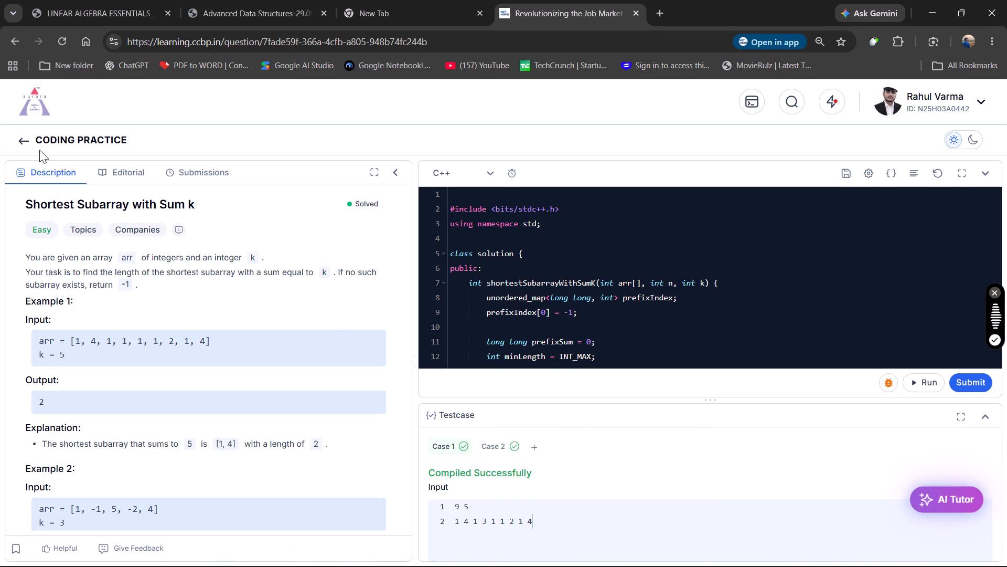
{"action": "left_click", "coordinate": [23, 139]}
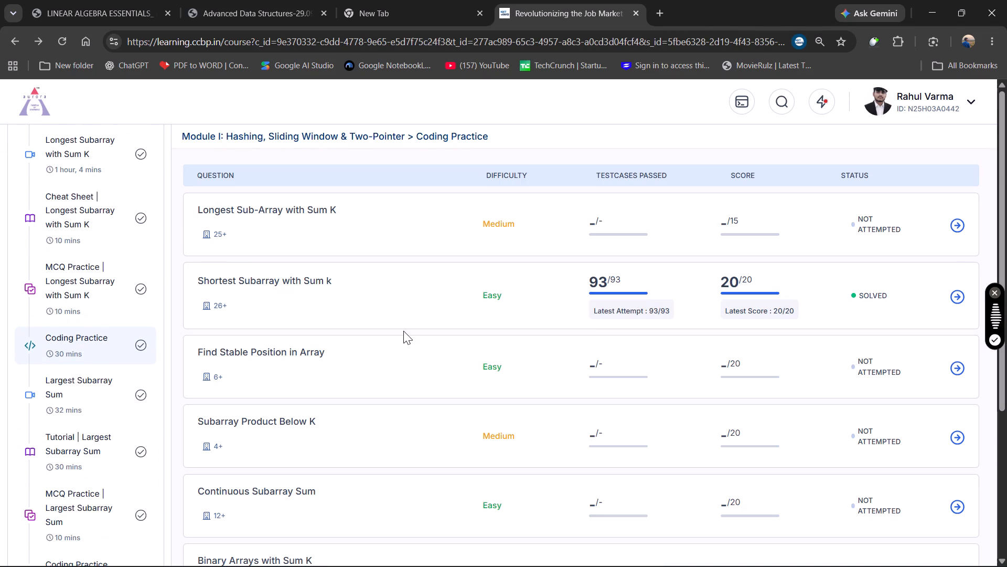
{"action": "scroll", "coordinate": [403, 331], "scroll_direction": "down", "scroll_amount": 4}
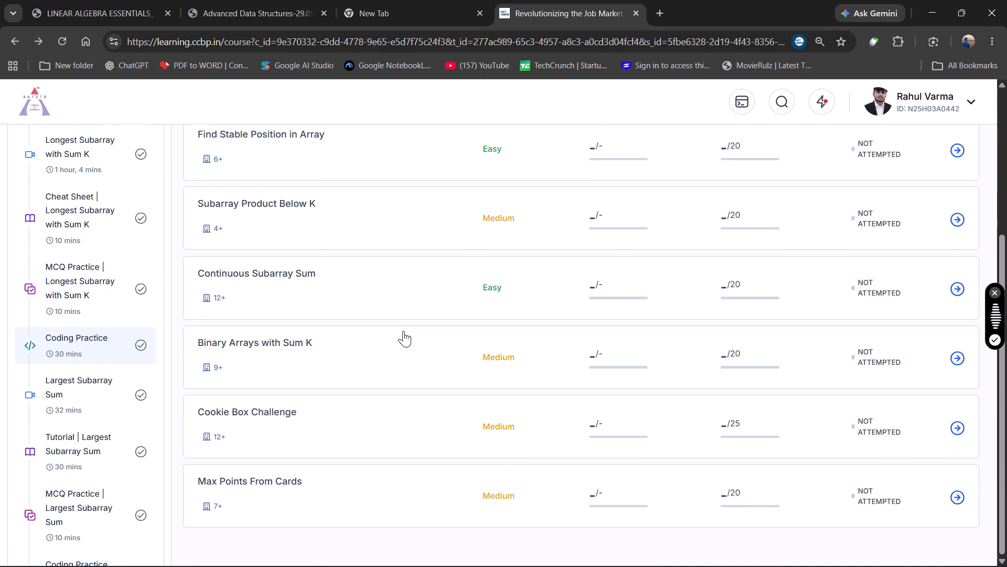
{"action": "scroll", "coordinate": [403, 331], "scroll_direction": "up", "scroll_amount": 2}
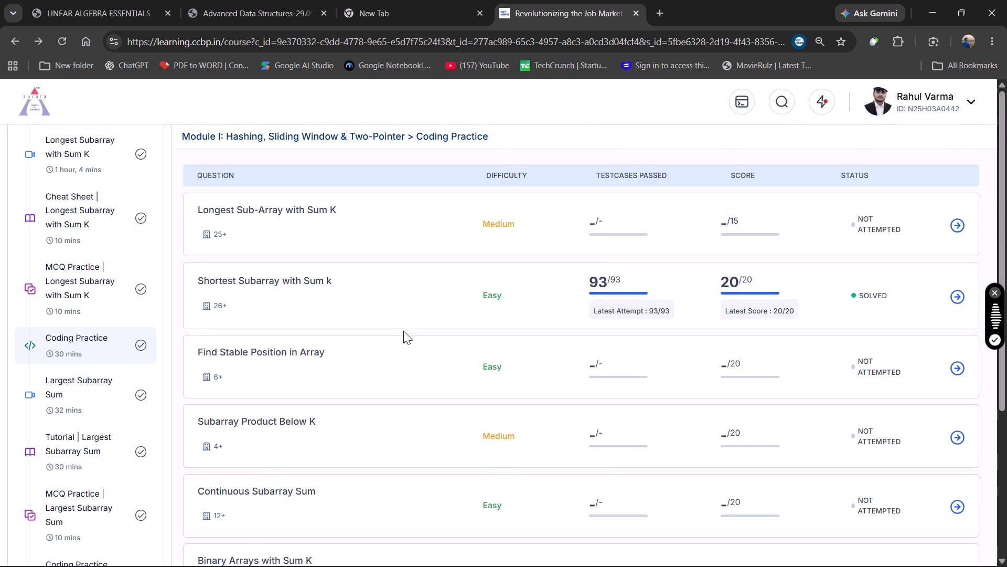
{"action": "scroll", "coordinate": [403, 331], "scroll_direction": "up", "scroll_amount": 1}
{"action": "scroll", "coordinate": [96, 362], "scroll_direction": "down", "scroll_amount": 1}
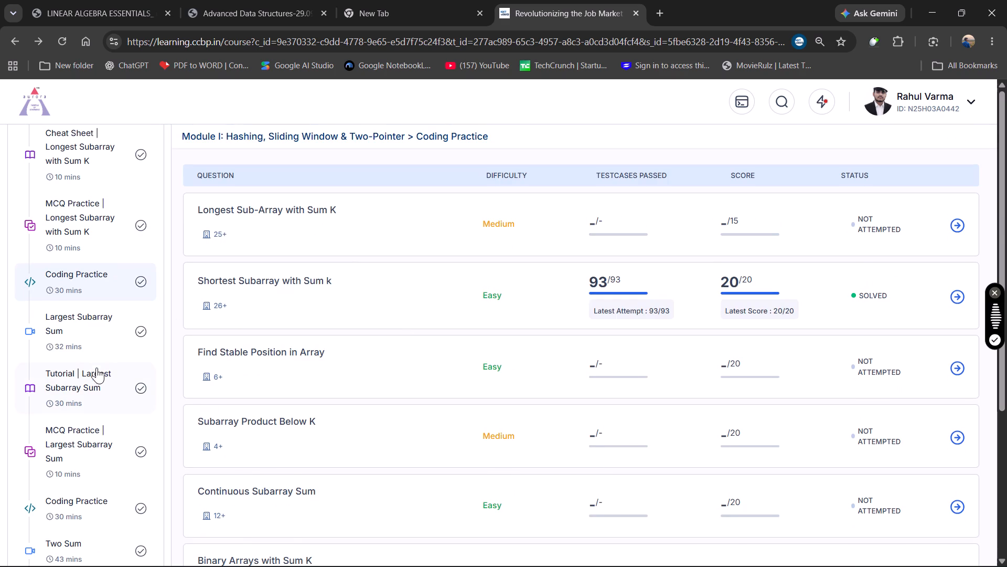
{"action": "scroll", "coordinate": [104, 427], "scroll_direction": "down", "scroll_amount": 1}
{"action": "left_click", "coordinate": [102, 415]}
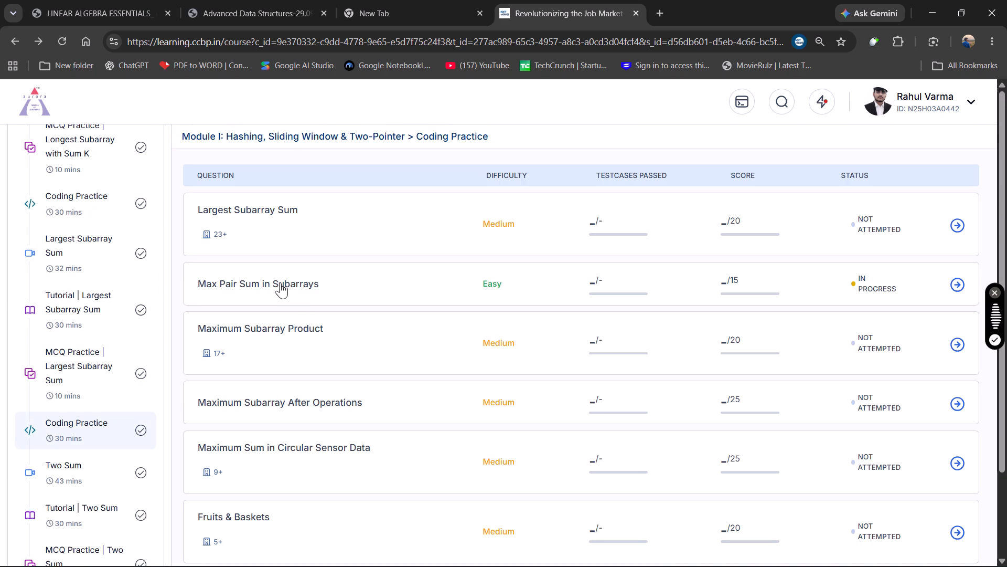
{"action": "left_click", "coordinate": [280, 282]}
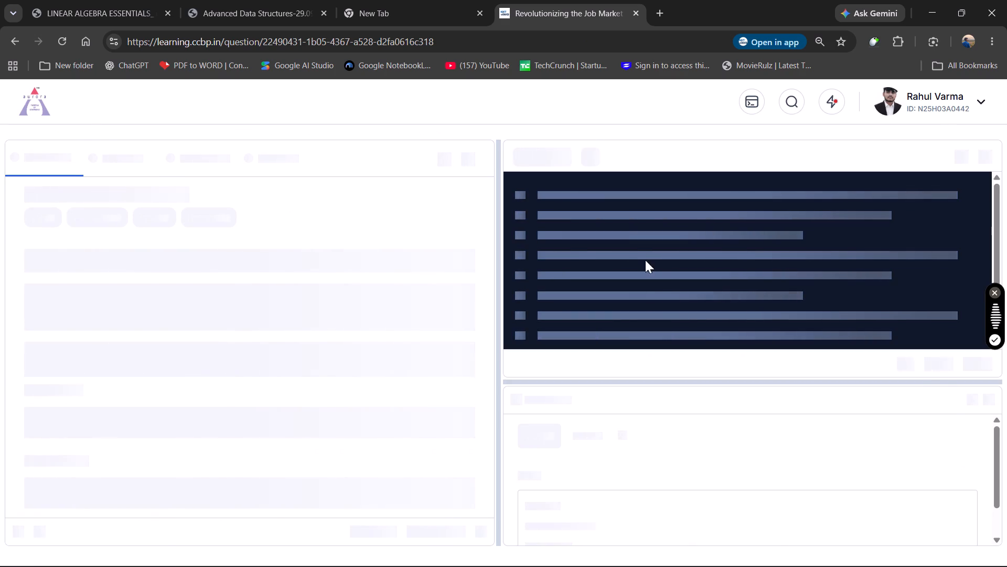
Replace all the starter code in the editor with the copied maxPairSum program and submit the solution.
{"action": "left_click_drag", "start_coordinate": [484, 351], "coordinate": [441, 167]}
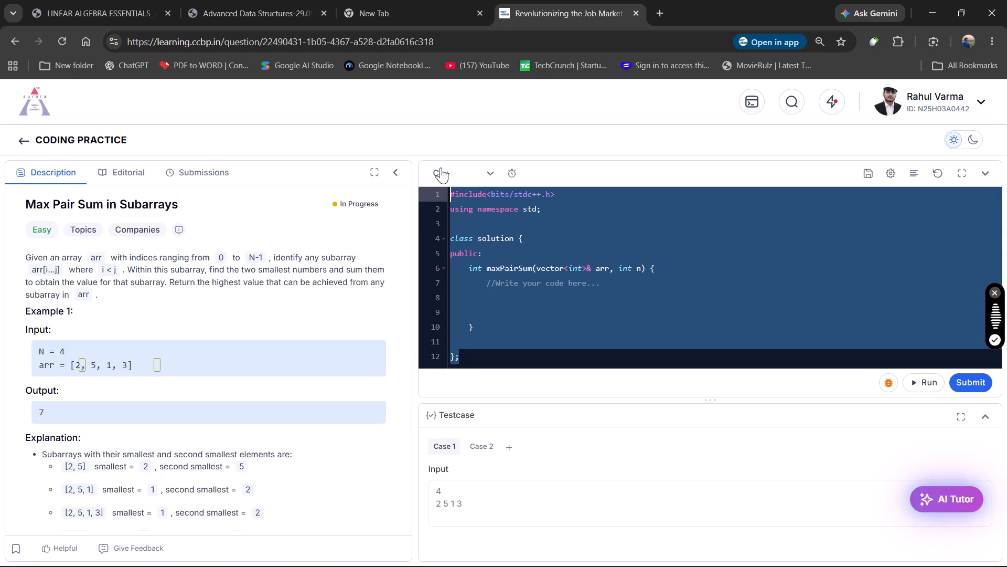
{"action": "left_click_drag", "start_coordinate": [441, 167], "coordinate": [440, 167]}
{"action": "key", "text": "ctrl+v"}
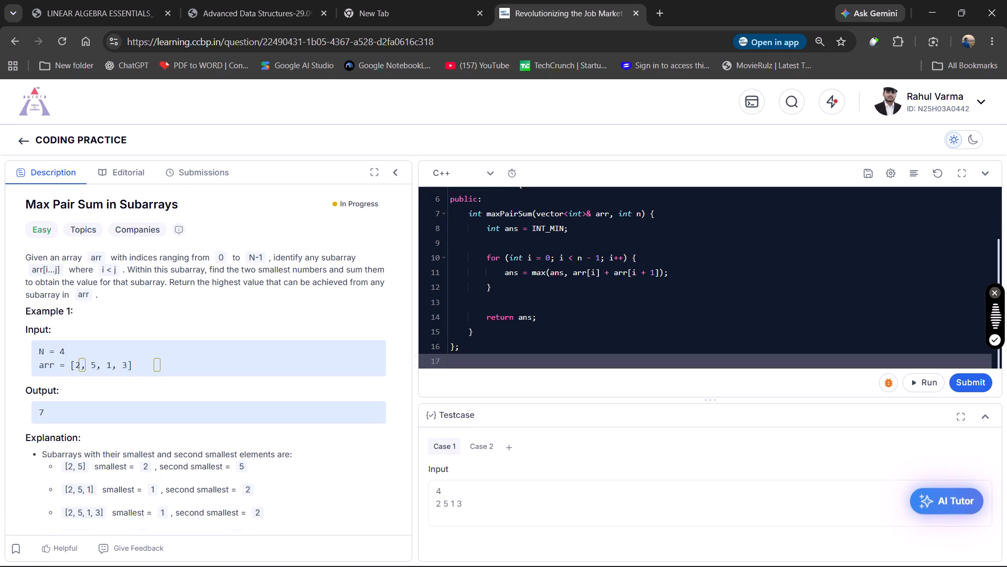
{"action": "scroll", "coordinate": [761, 272], "scroll_direction": "up", "scroll_amount": 3}
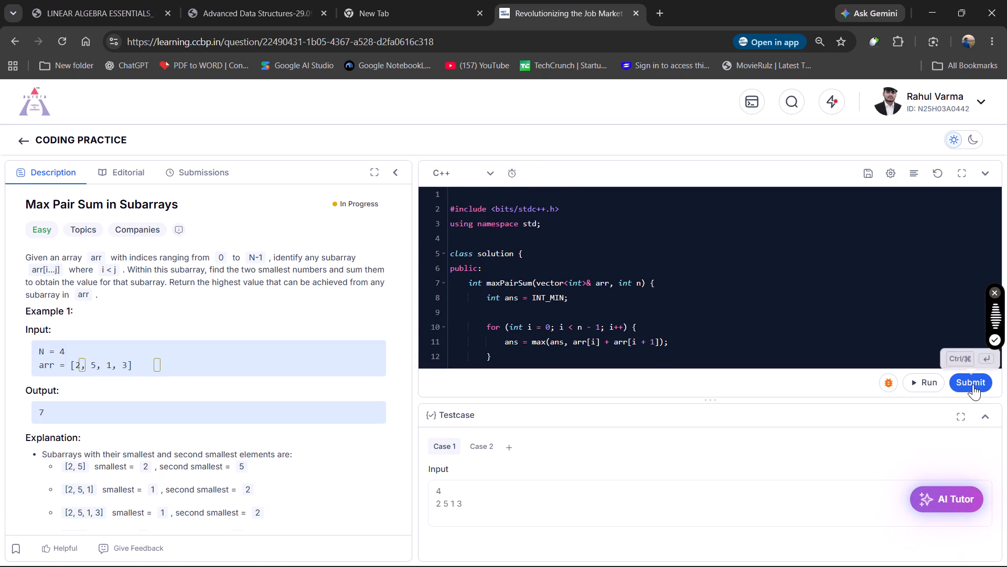
{"action": "left_click", "coordinate": [973, 384]}
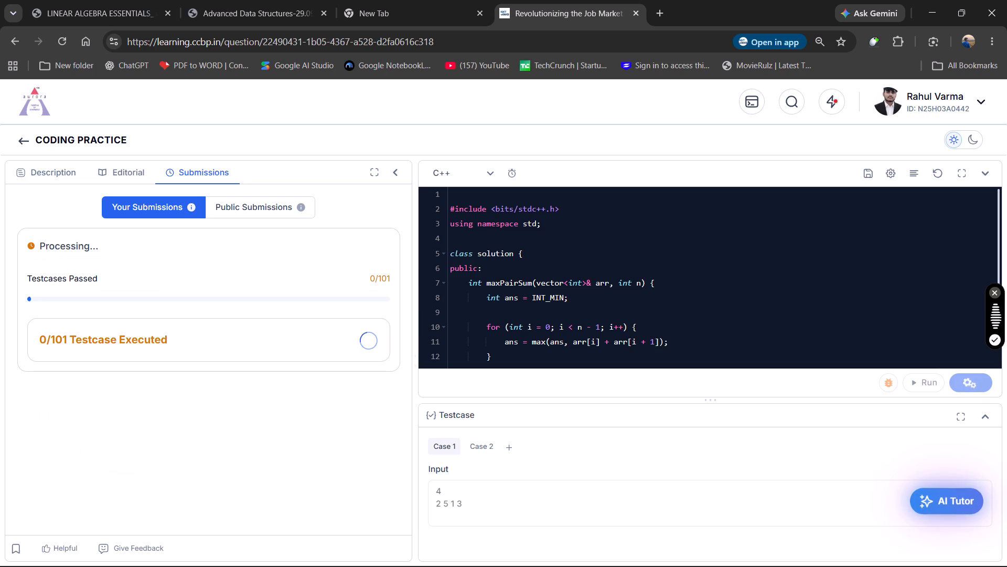
Cancel the floating voice transcription widget and dismiss its recovery notice.
{"action": "left_click", "coordinate": [994, 295]}
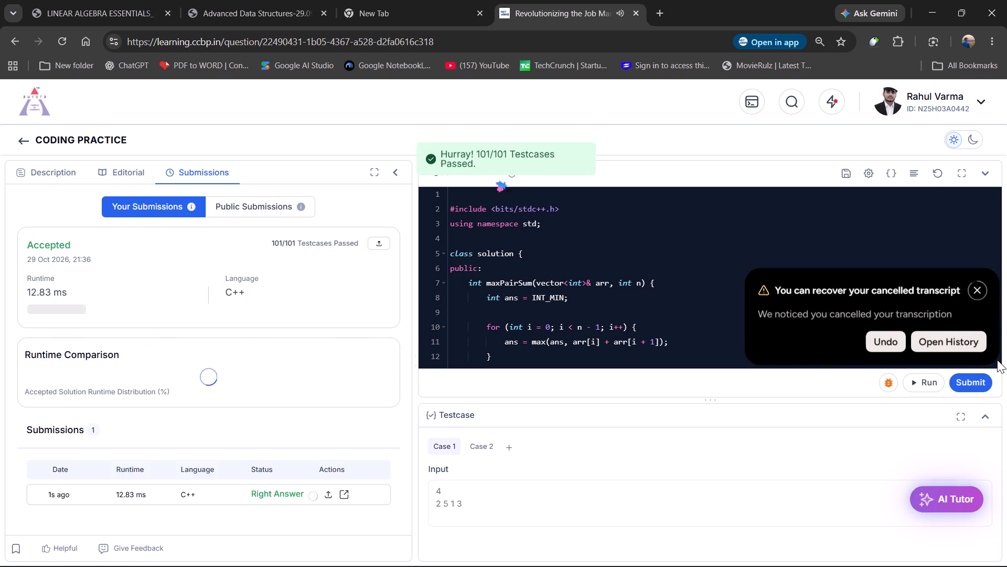
{"action": "left_click", "coordinate": [973, 286]}
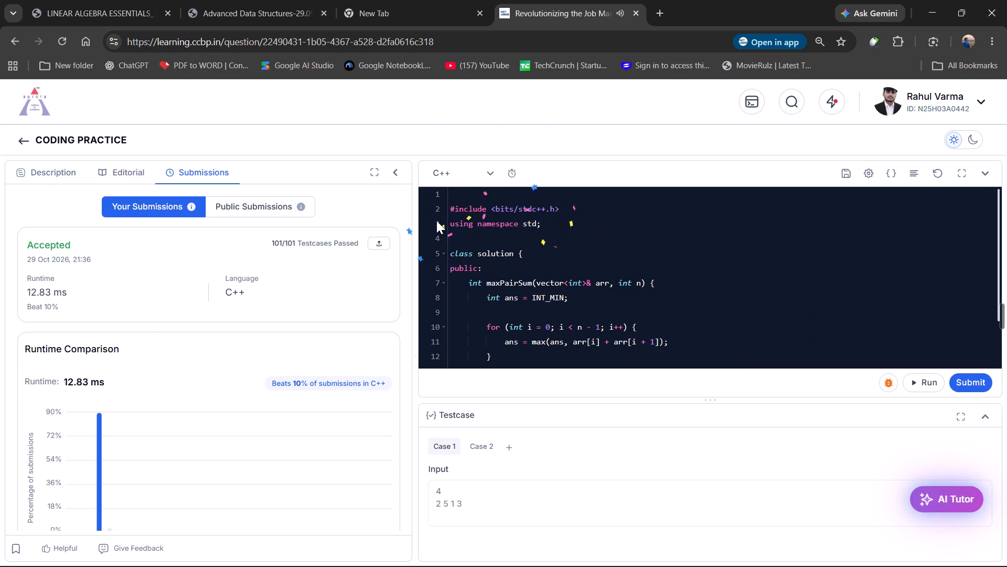
Return to the Max Pair Sum in Subarrays problem description and run the code on the sample test cases.
{"action": "left_click", "coordinate": [36, 167]}
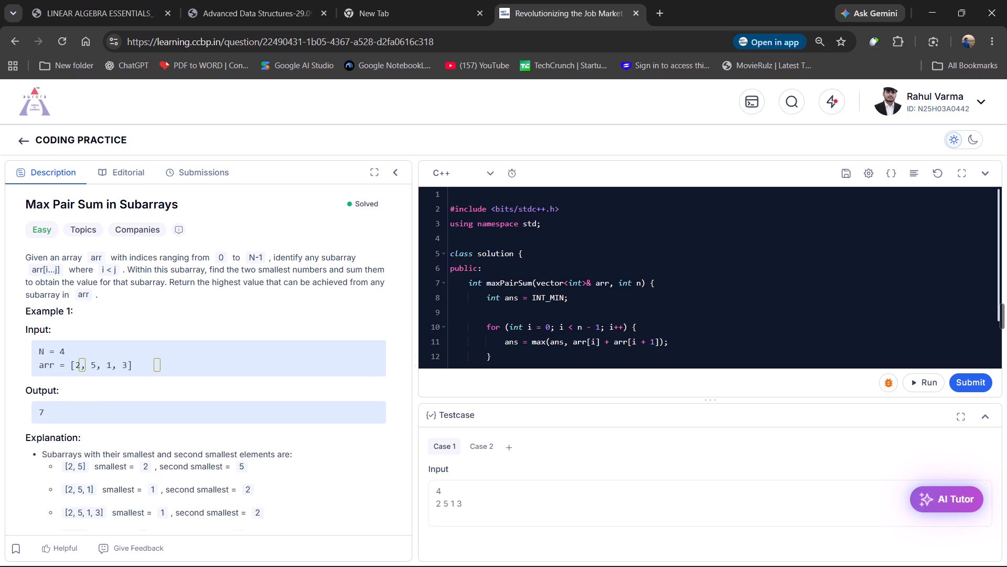
{"action": "left_click", "coordinate": [918, 382]}
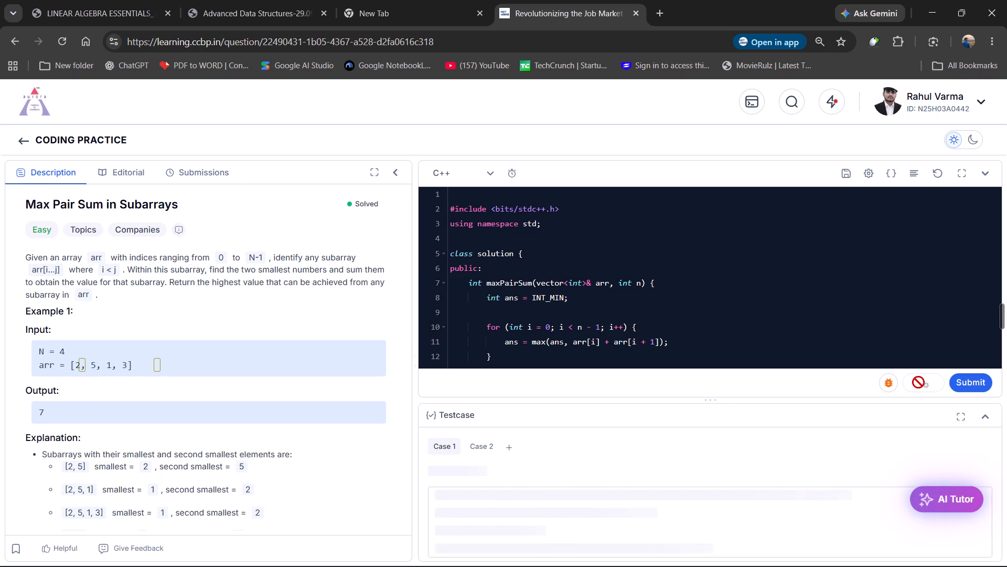
Capture a screenshot of the full Max Pair Sum in Subarrays coding practice page and open it in Snipping Tool.
{"action": "key", "text": "shift+super+s"}
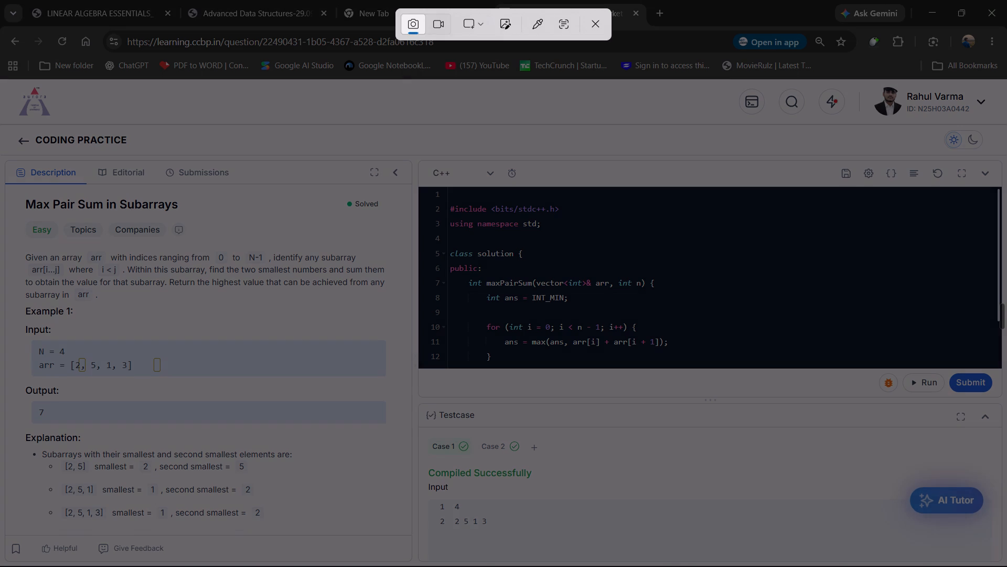
{"action": "left_click_drag", "start_coordinate": [0, 75], "coordinate": [1006, 566]}
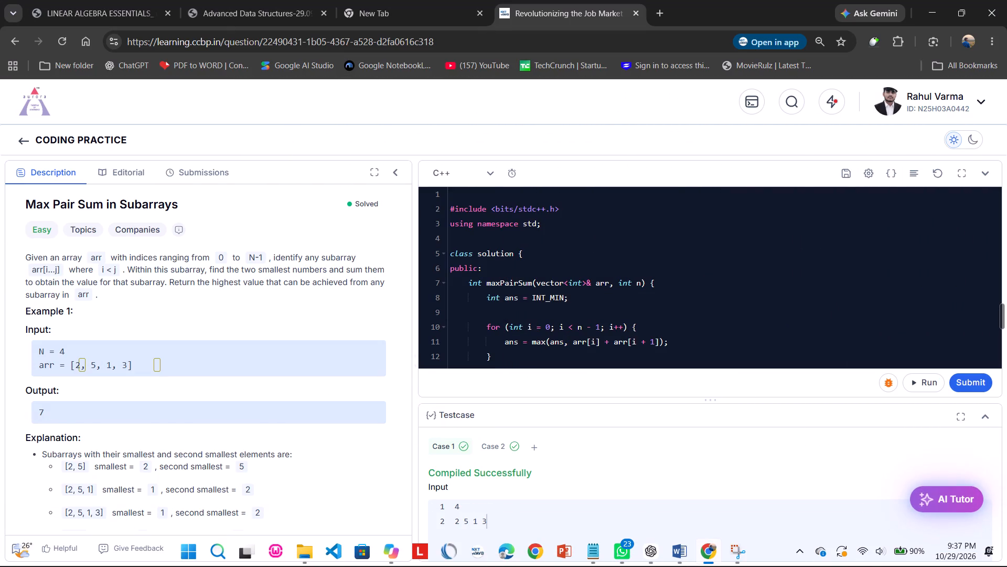
{"action": "left_click", "coordinate": [910, 407]}
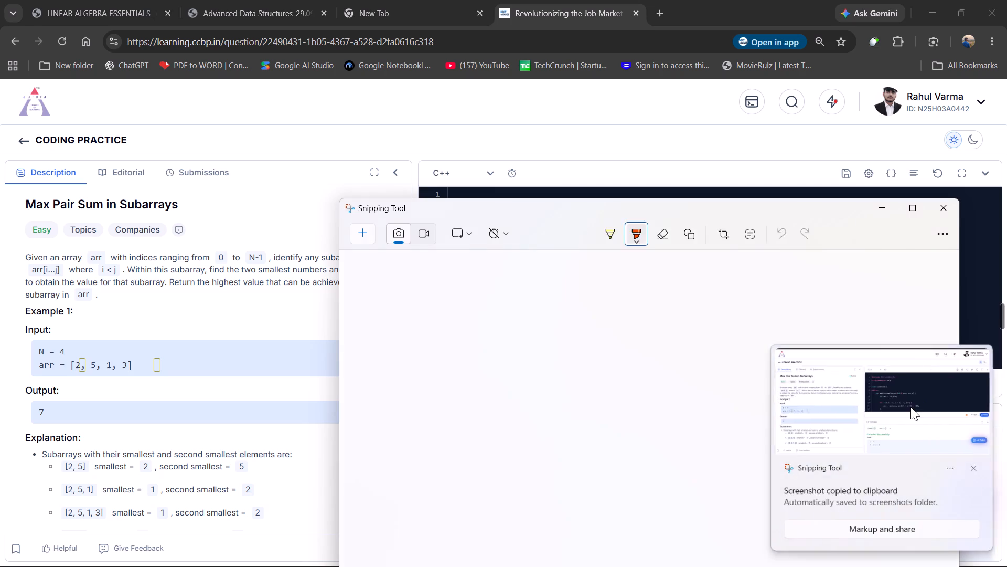
Paste the captured screenshot below the Max Pair Sum explanation in the Word report and add blank lines after it to reach a new page.
{"action": "left_click", "coordinate": [878, 228]}
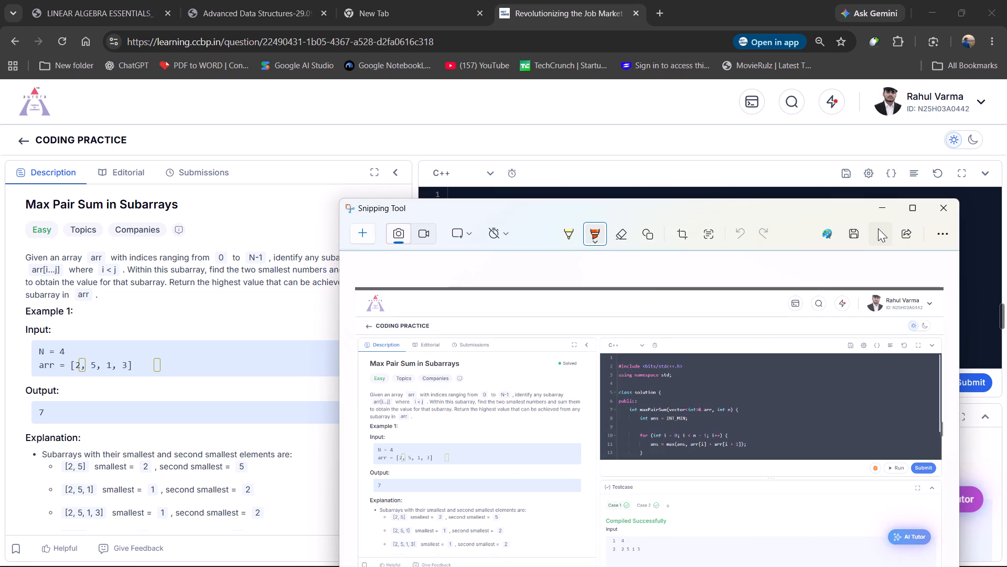
{"action": "left_click", "coordinate": [888, 213]}
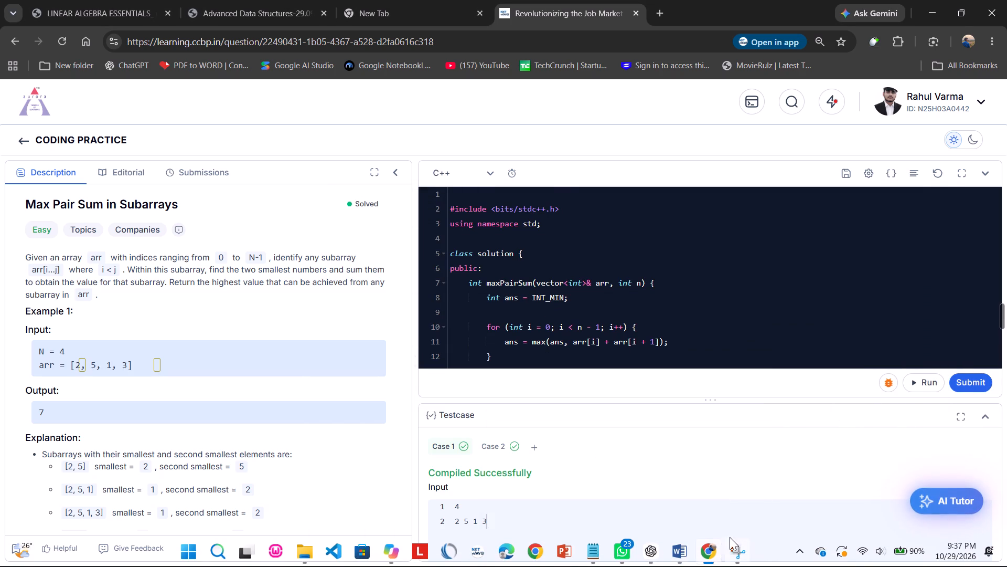
{"action": "left_click", "coordinate": [735, 495]}
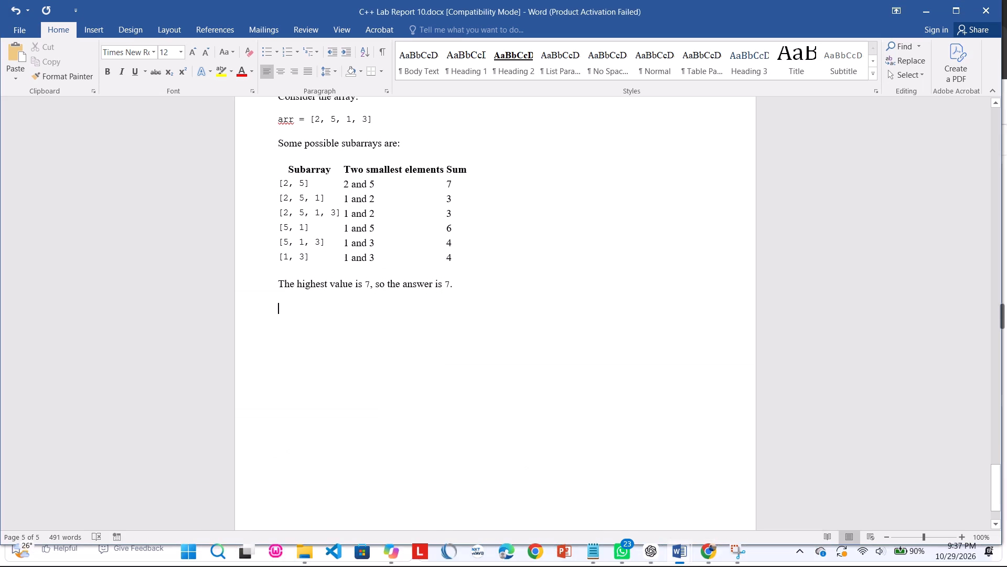
{"action": "key", "text": "ctrl+v"}
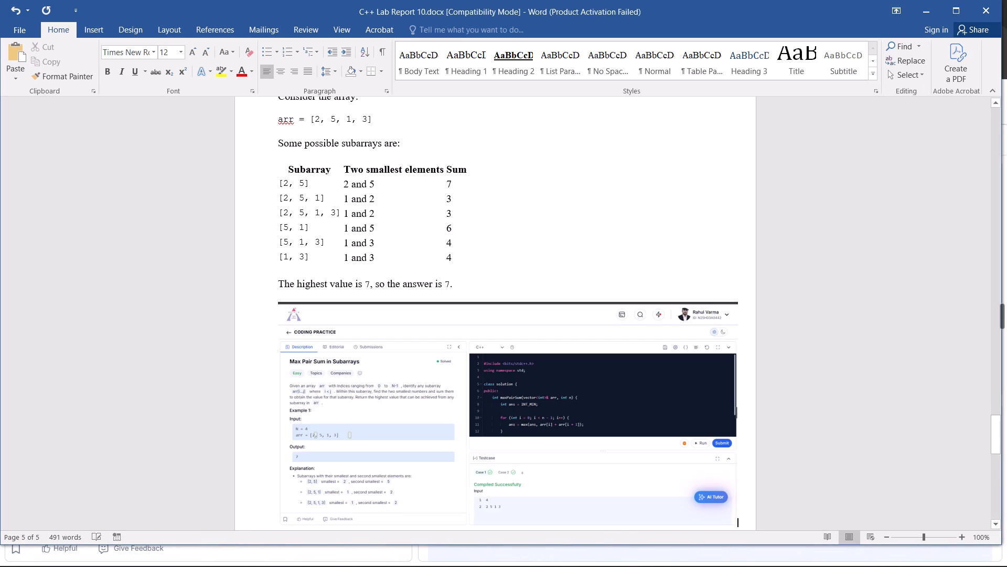
{"action": "scroll", "coordinate": [481, 362], "scroll_direction": "down", "scroll_amount": 1}
{"action": "key", "text": "Return"}
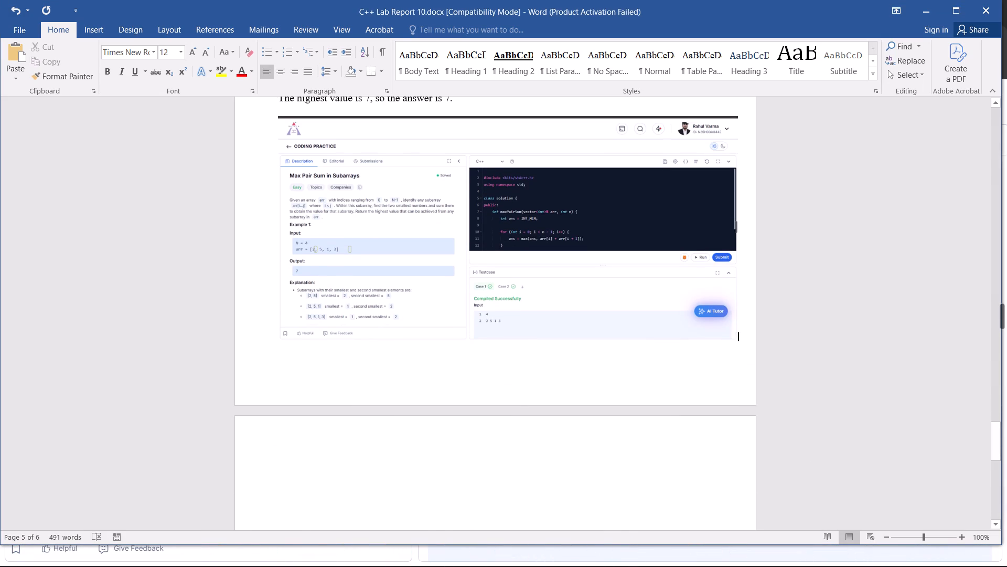
{"action": "key", "text": "Return"}
{"action": "key", "text": "Return"}
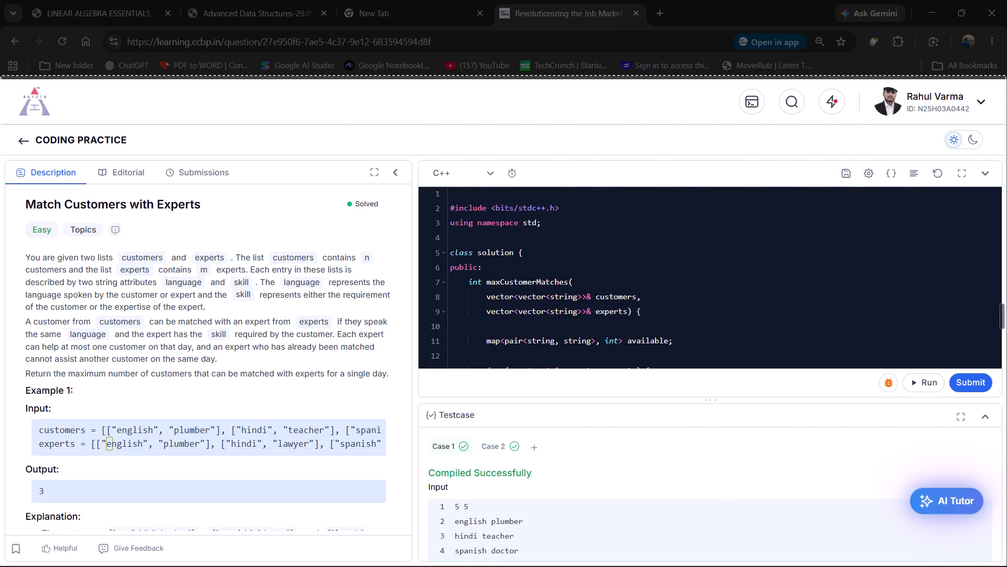
{"action": "left_click_drag", "start_coordinate": [1006, 566], "coordinate": [1006, 563]}
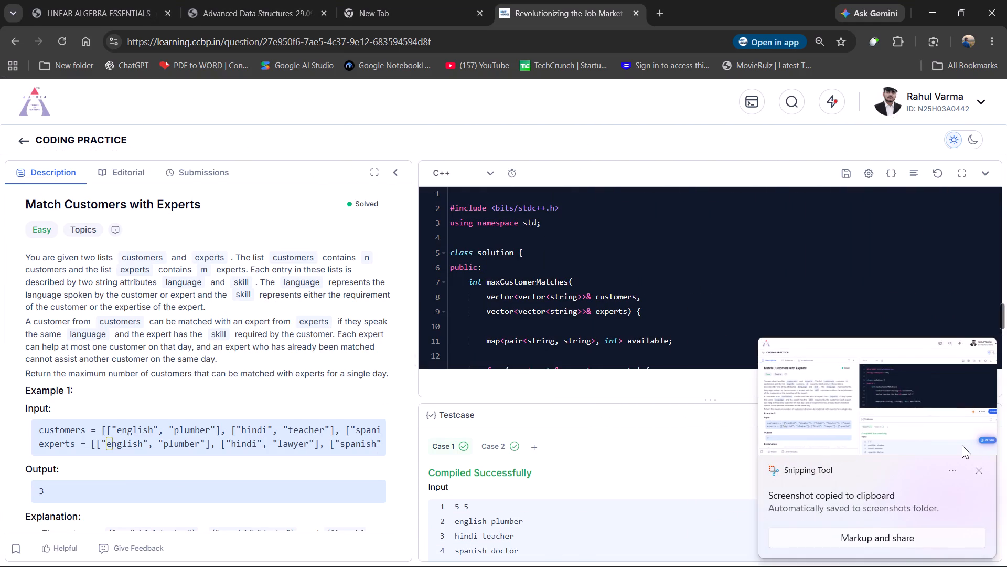
{"action": "left_click", "coordinate": [962, 445]}
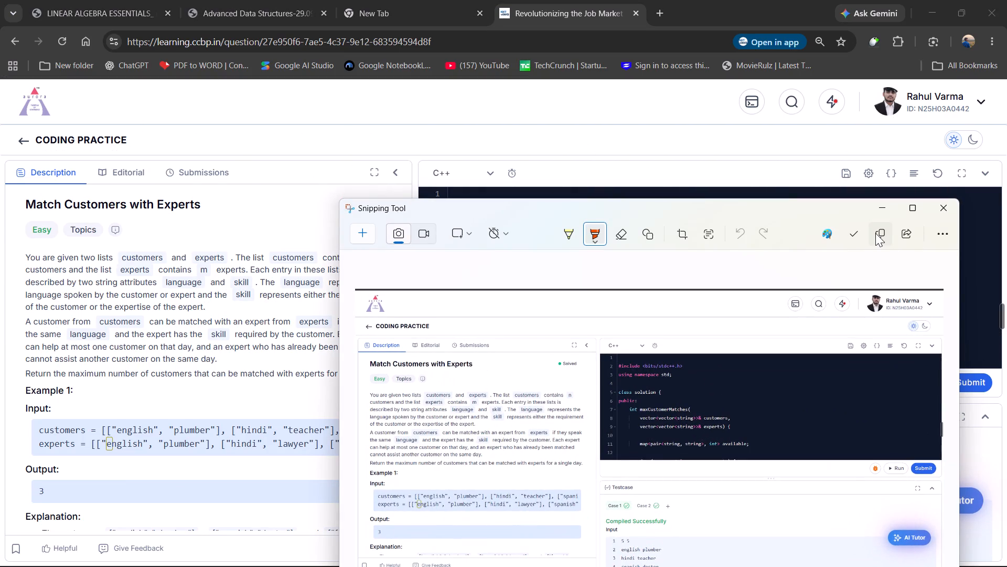
{"action": "left_click", "coordinate": [874, 232]}
{"action": "left_click", "coordinate": [881, 218]}
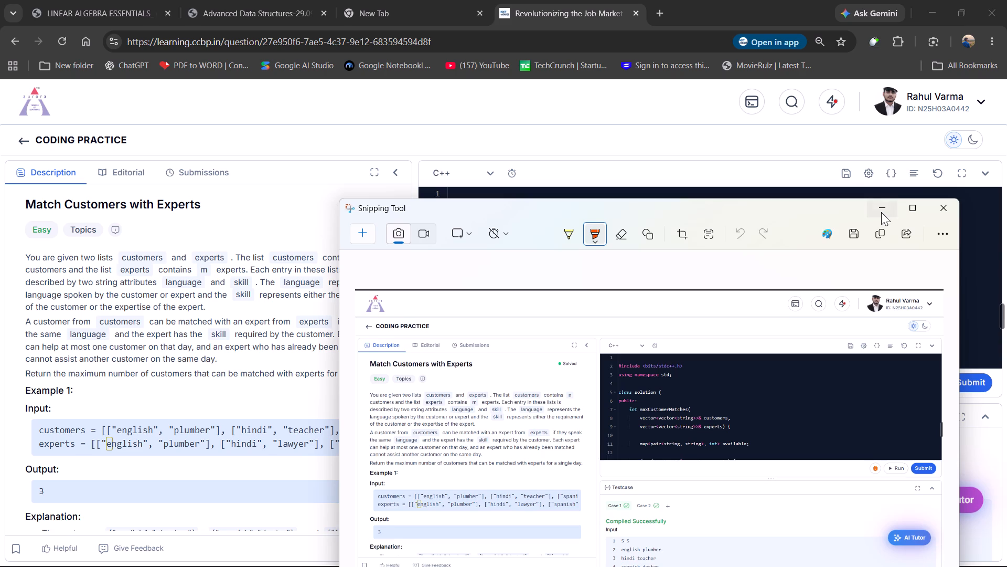
{"action": "left_click", "coordinate": [881, 212]}
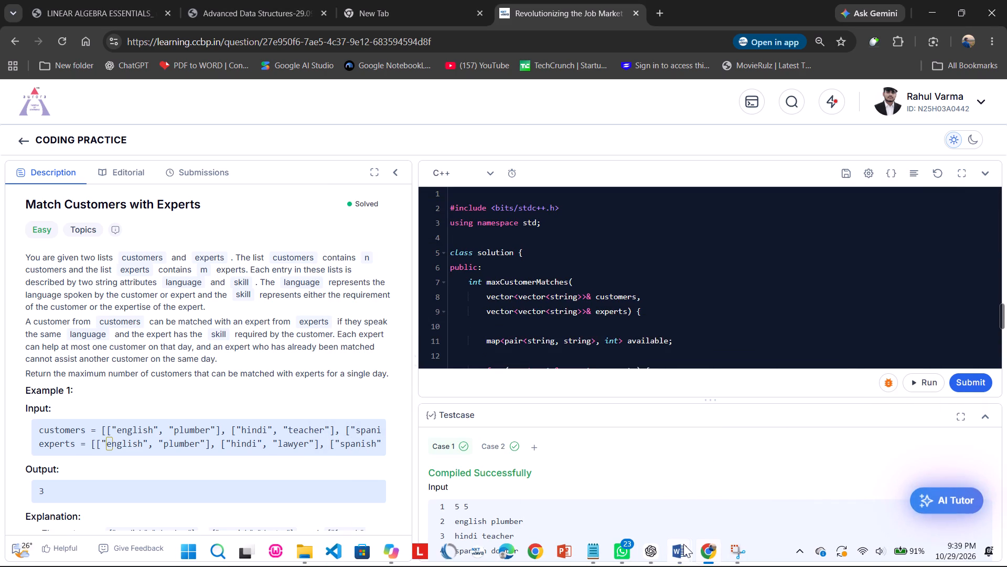
Switch to the Word report and paste the screenshot on the empty line below the Problem 4 explanation.
{"action": "left_click", "coordinate": [765, 479]}
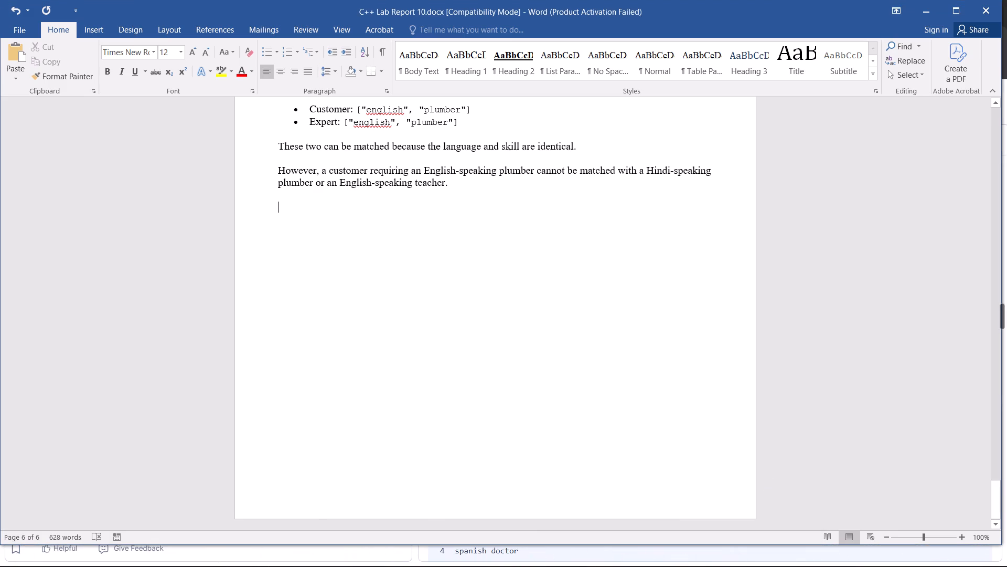
{"action": "key", "text": "ctrl+v"}
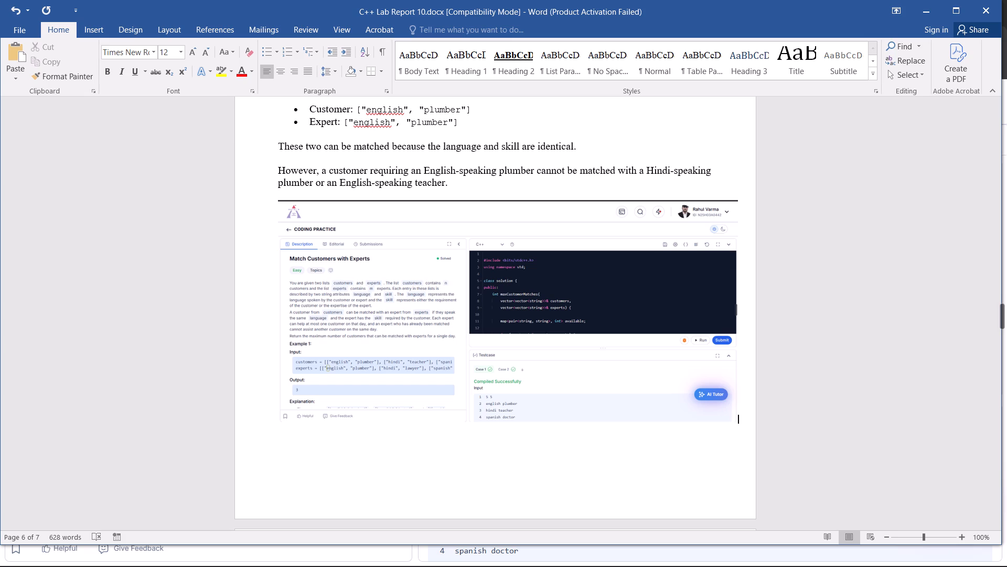
Add an empty line between the last Problem 4 explanation paragraph and the pasted screenshot.
{"action": "left_click", "coordinate": [481, 190]}
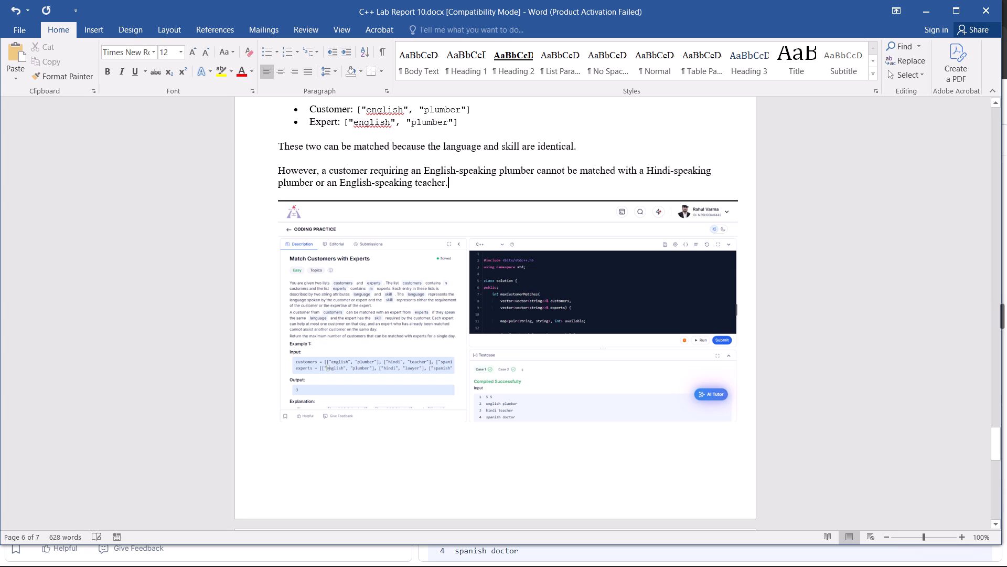
{"action": "key", "text": "Return"}
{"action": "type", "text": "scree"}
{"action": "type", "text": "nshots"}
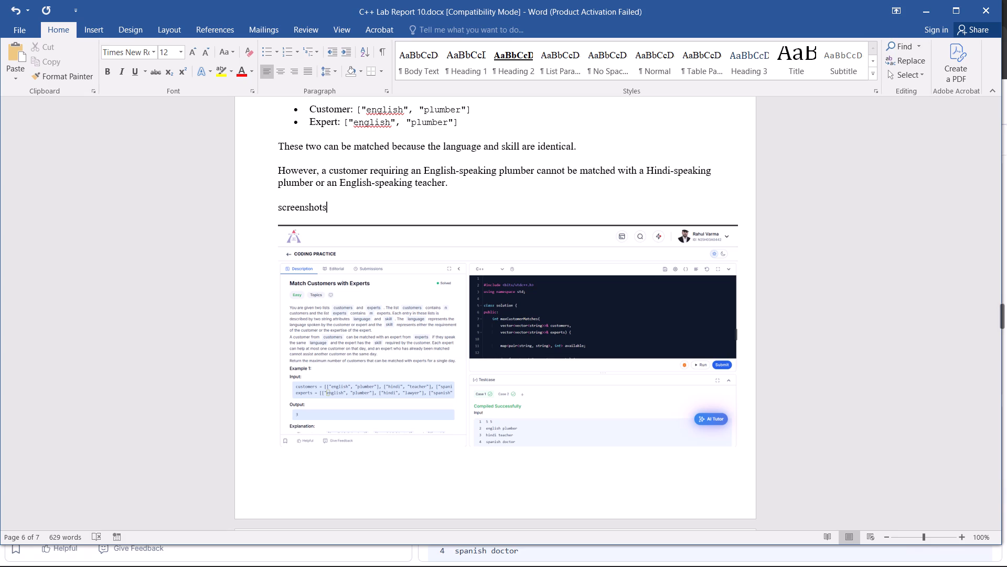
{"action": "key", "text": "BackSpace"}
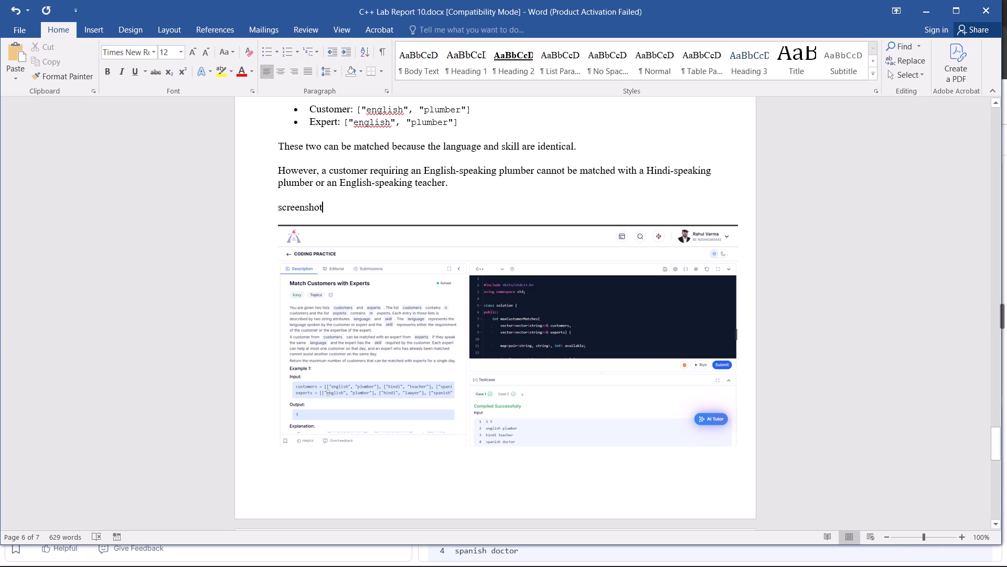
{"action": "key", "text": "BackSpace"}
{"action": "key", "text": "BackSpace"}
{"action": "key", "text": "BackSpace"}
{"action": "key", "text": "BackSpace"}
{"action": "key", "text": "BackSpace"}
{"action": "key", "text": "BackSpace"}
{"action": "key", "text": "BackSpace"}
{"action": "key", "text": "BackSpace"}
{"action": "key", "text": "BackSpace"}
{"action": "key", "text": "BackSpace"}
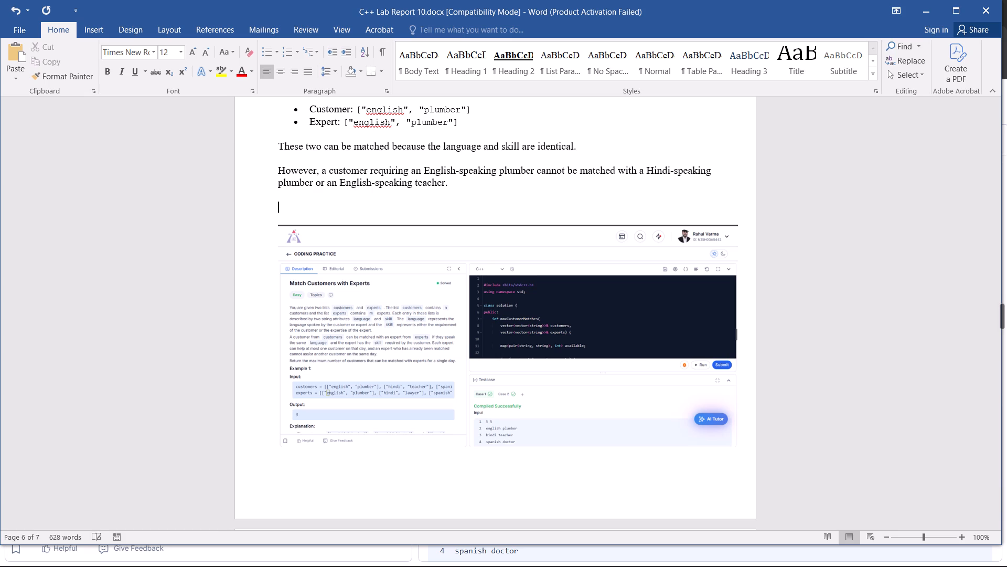
Enter the label "SCREENSHOTS:" in capitals on the empty line above the Problem 4 screenshot.
{"action": "type", "text": "SCREENSHOT"}
{"action": "key", "text": "shift+colon"}
{"action": "scroll", "coordinate": [440, 198], "scroll_direction": "up", "scroll_amount": 1}
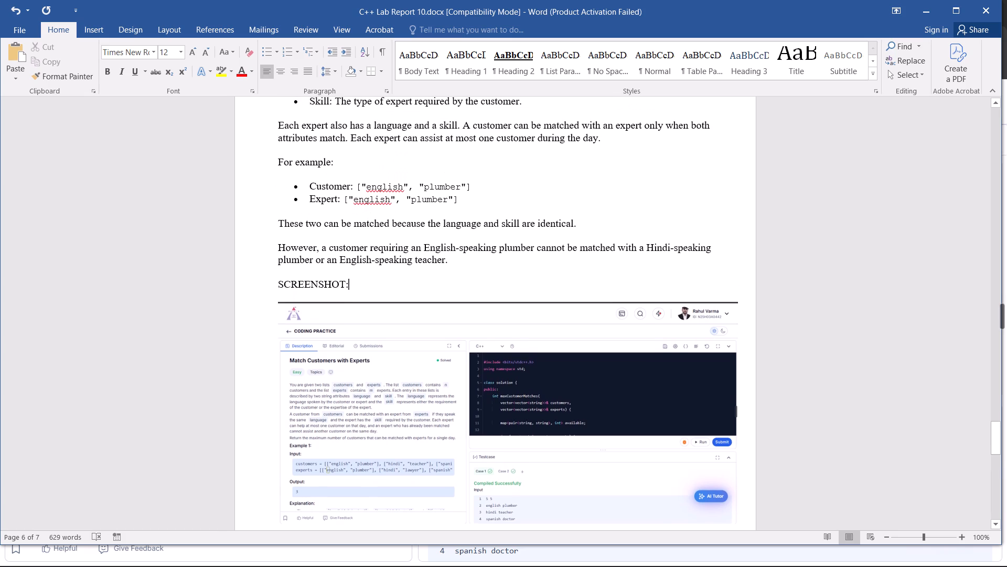
{"action": "left_click", "coordinate": [344, 286]}
{"action": "scroll", "coordinate": [505, 226], "scroll_direction": "down", "scroll_amount": 1}
{"action": "scroll", "coordinate": [505, 226], "scroll_direction": "up", "scroll_amount": 2}
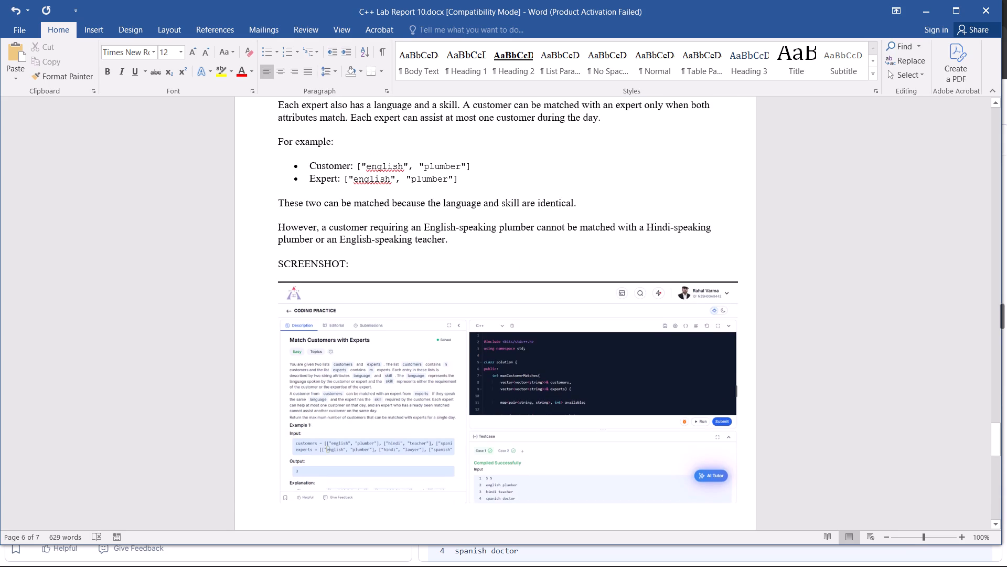
{"action": "key", "text": "s"}
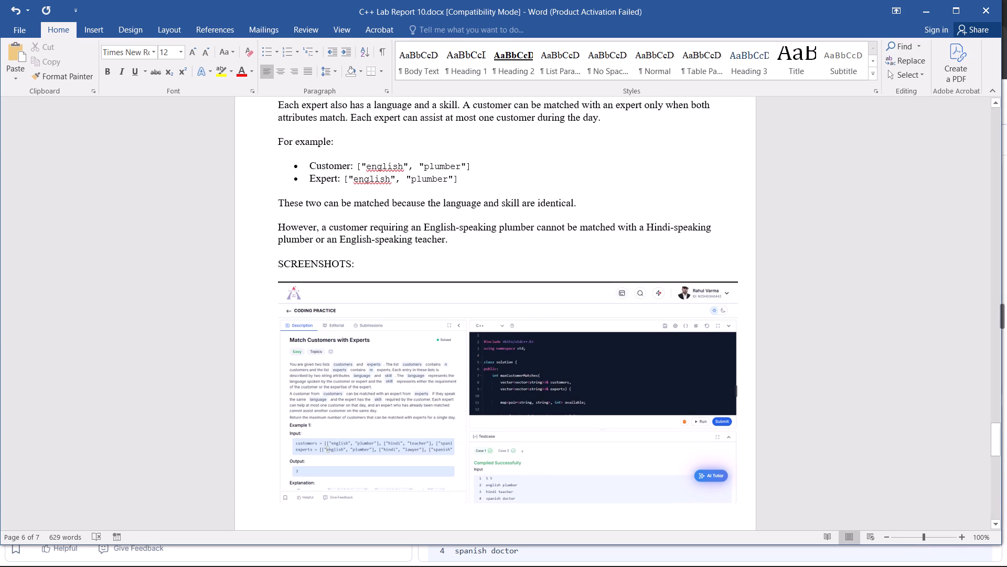
Split the word in the label above the Problem 4 screenshot so it reads "SCREEN SHOTS:".
{"action": "left_click", "coordinate": [318, 265]}
{"action": "key", "text": "space"}
Copy the "SCREEN SHOTS:" label to a new line between the Problem 3 explanation and its screenshot, leaving no extra empty line.
{"action": "left_click_drag", "start_coordinate": [364, 265], "coordinate": [262, 265]}
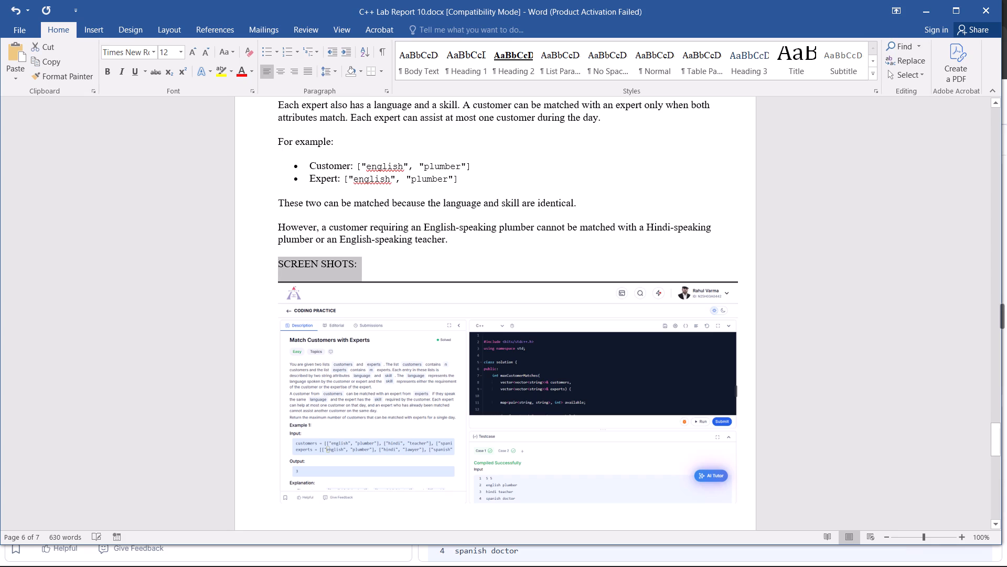
{"action": "key", "text": "ctrl+c"}
{"action": "key", "text": "ctrl+space"}
{"action": "scroll", "coordinate": [441, 290], "scroll_direction": "up", "scroll_amount": 4}
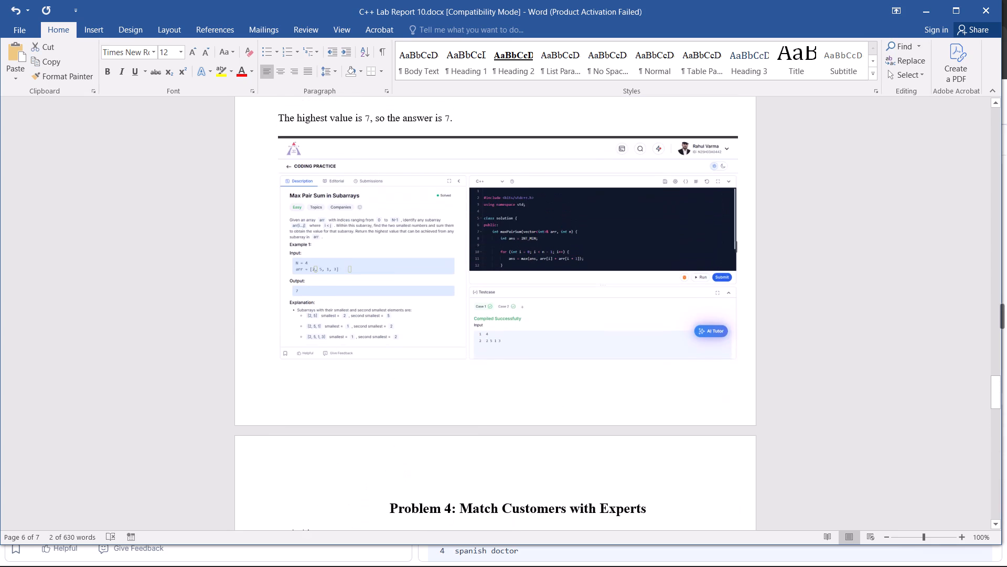
{"action": "scroll", "coordinate": [441, 290], "scroll_direction": "up", "scroll_amount": 3}
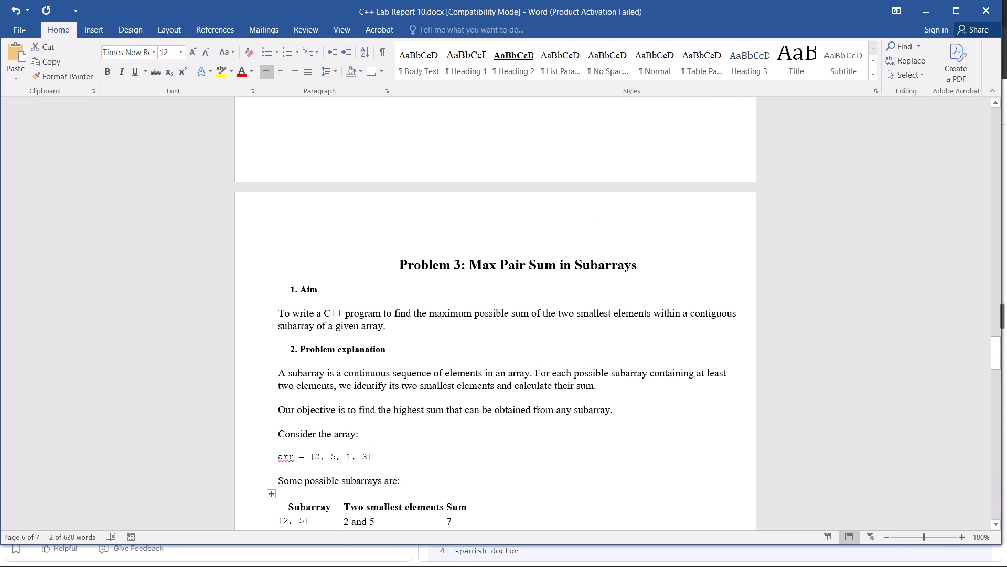
{"action": "scroll", "coordinate": [414, 377], "scroll_direction": "down", "scroll_amount": 1}
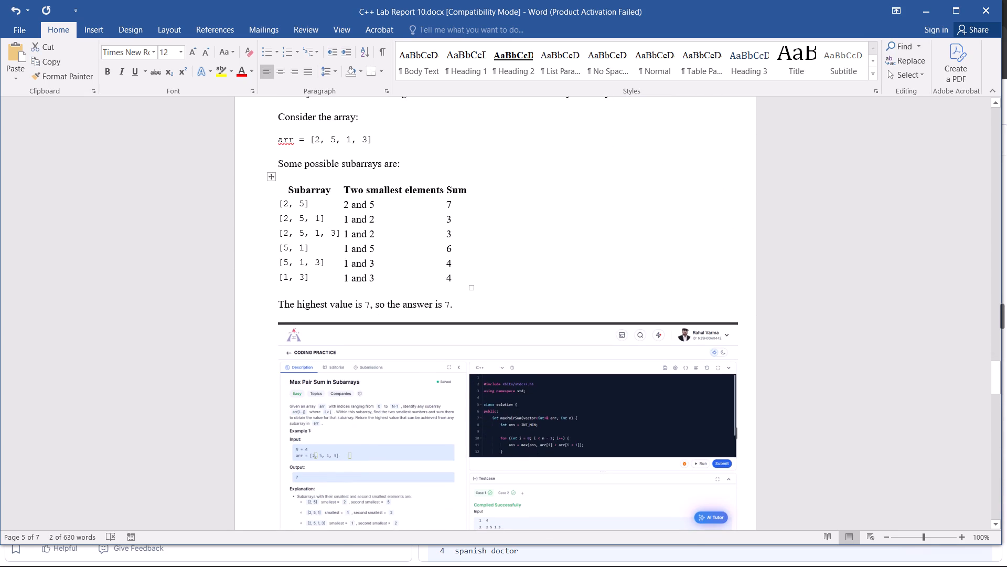
{"action": "left_click", "coordinate": [465, 301]}
{"action": "key", "text": "Return"}
{"action": "key", "text": "ctrl+v"}
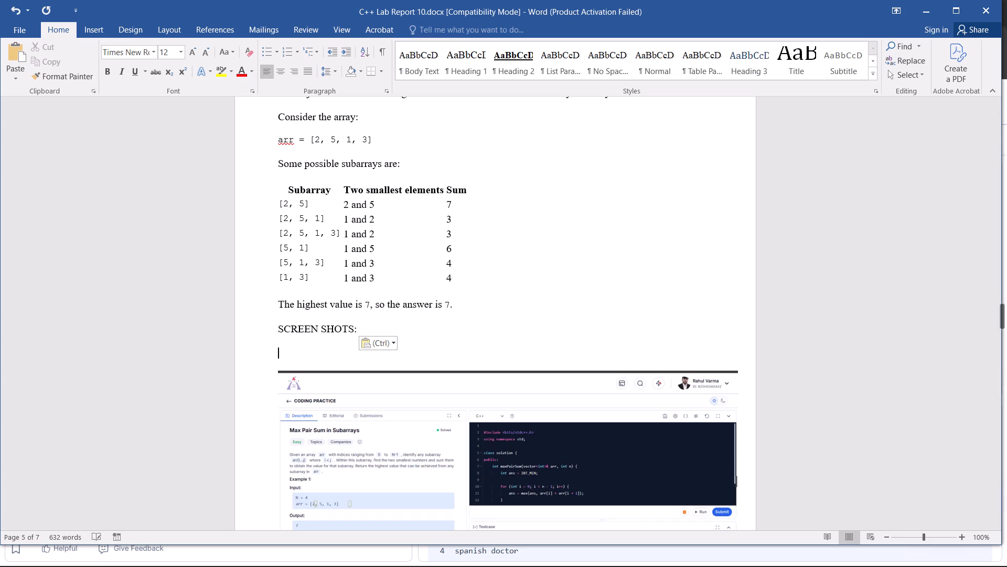
{"action": "key", "text": "BackSpace"}
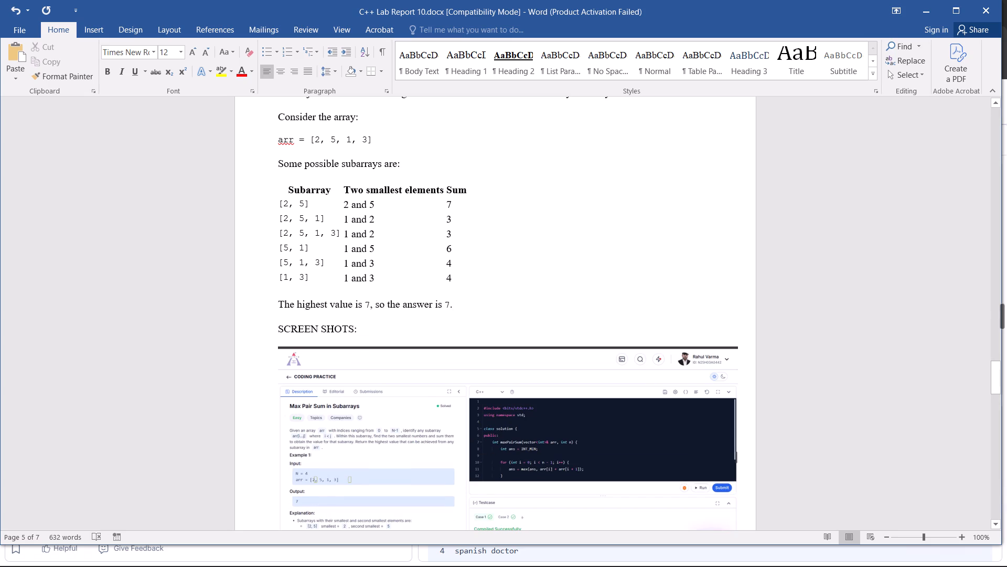
Make the "SCREEN SHOTS:" label above the Problem 3 screenshot bold.
{"action": "left_click_drag", "start_coordinate": [356, 329], "coordinate": [274, 333]}
{"action": "left_click", "coordinate": [285, 311]}
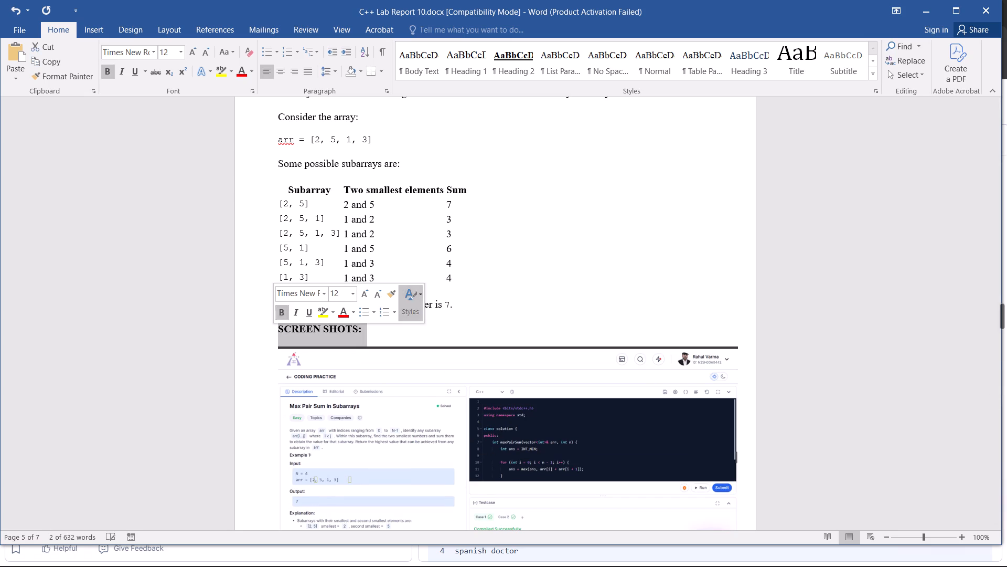
{"action": "left_click", "coordinate": [563, 315]}
Paste the "SCREEN SHOTS:" label on a new line below the last Problem 2 explanation paragraph, without an extra empty line beneath it.
{"action": "scroll", "coordinate": [563, 315], "scroll_direction": "up", "scroll_amount": 4}
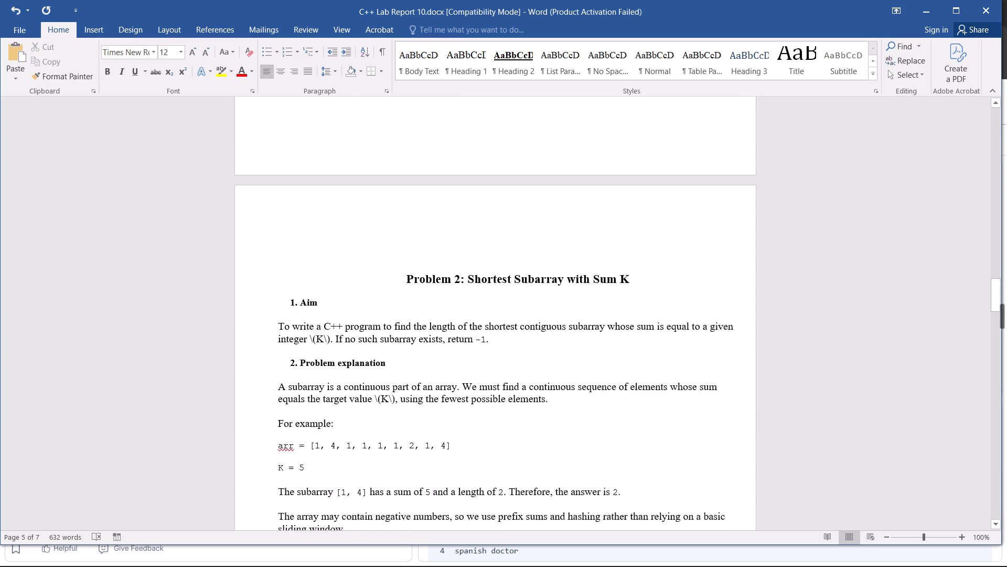
{"action": "scroll", "coordinate": [507, 332], "scroll_direction": "down", "scroll_amount": 1}
{"action": "scroll", "coordinate": [507, 332], "scroll_direction": "up", "scroll_amount": 1}
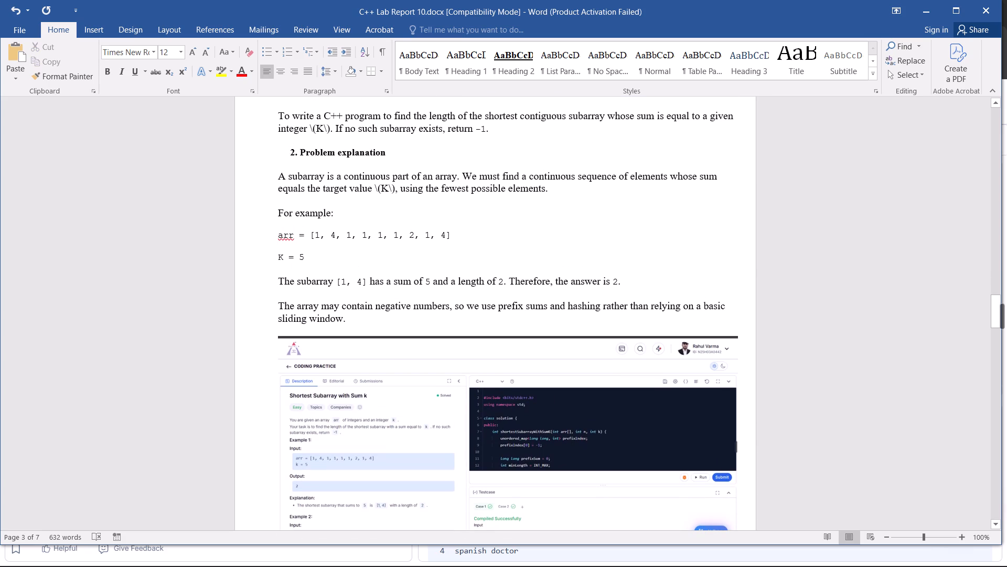
{"action": "left_click", "coordinate": [372, 317]}
{"action": "key", "text": "shift+Return"}
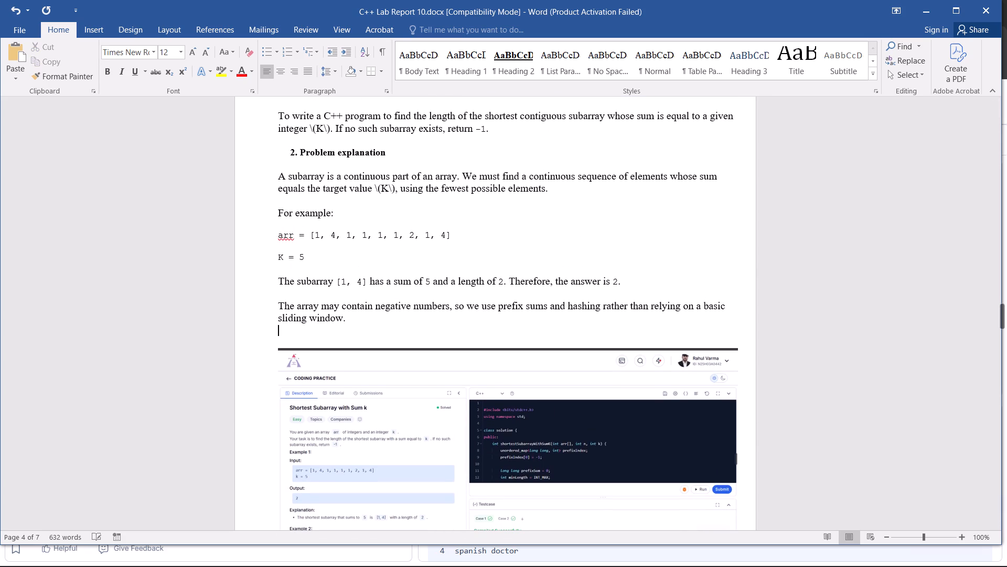
{"action": "key", "text": "ctrl+v"}
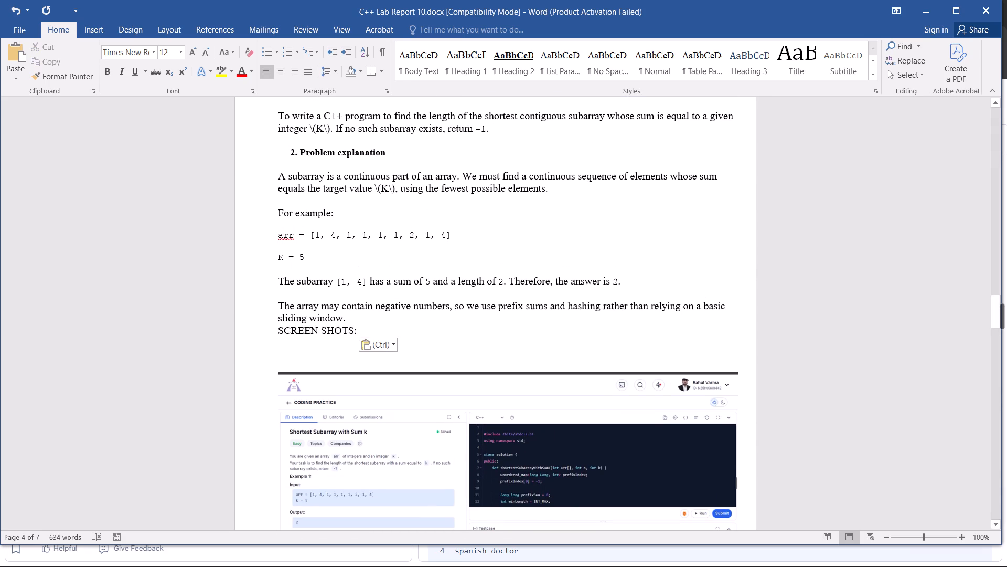
{"action": "key", "text": "BackSpace"}
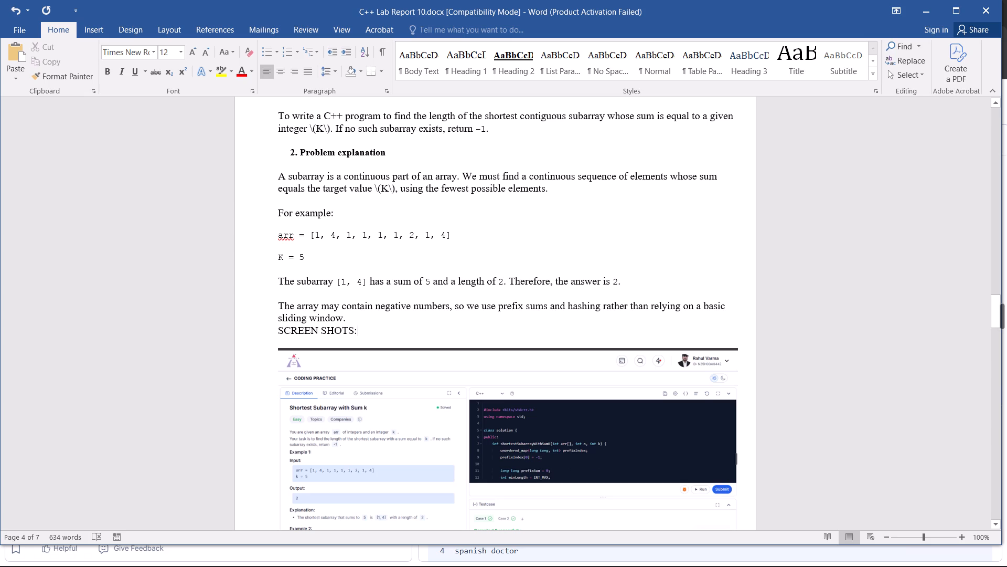
Make the "SCREEN SHOTS:" label above the Problem 2 screenshot bold.
{"action": "left_click_drag", "start_coordinate": [365, 334], "coordinate": [281, 339]}
{"action": "left_click", "coordinate": [286, 320]}
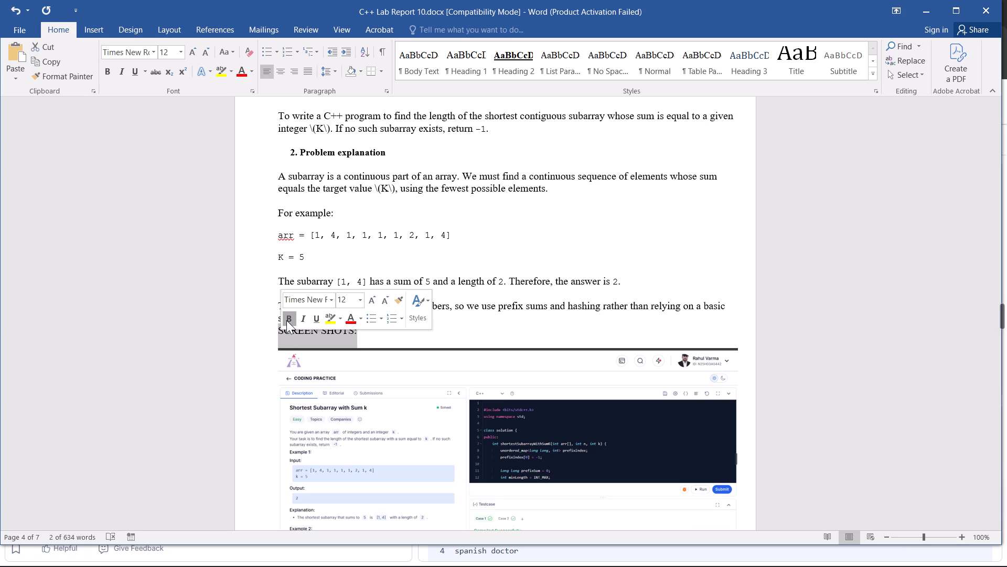
{"action": "left_click", "coordinate": [376, 342]}
Paste the "SCREEN SHOTS:" label on a new line below the last Problem 1 explanation sentence.
{"action": "scroll", "coordinate": [470, 280], "scroll_direction": "up", "scroll_amount": 3}
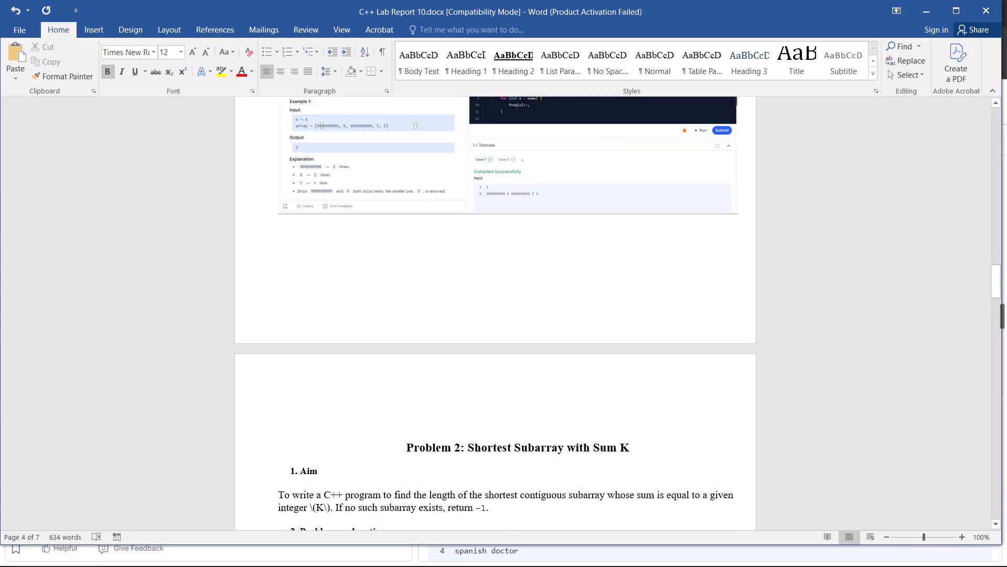
{"action": "scroll", "coordinate": [470, 280], "scroll_direction": "up", "scroll_amount": 3}
{"action": "scroll", "coordinate": [470, 280], "scroll_direction": "down", "scroll_amount": 1}
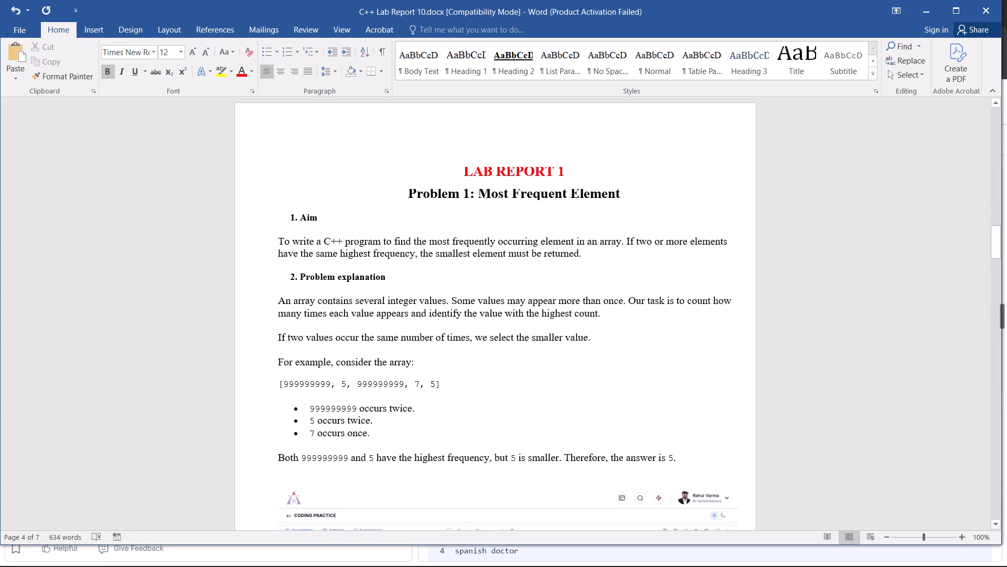
{"action": "scroll", "coordinate": [470, 280], "scroll_direction": "down", "scroll_amount": 1}
{"action": "scroll", "coordinate": [443, 239], "scroll_direction": "up", "scroll_amount": 1}
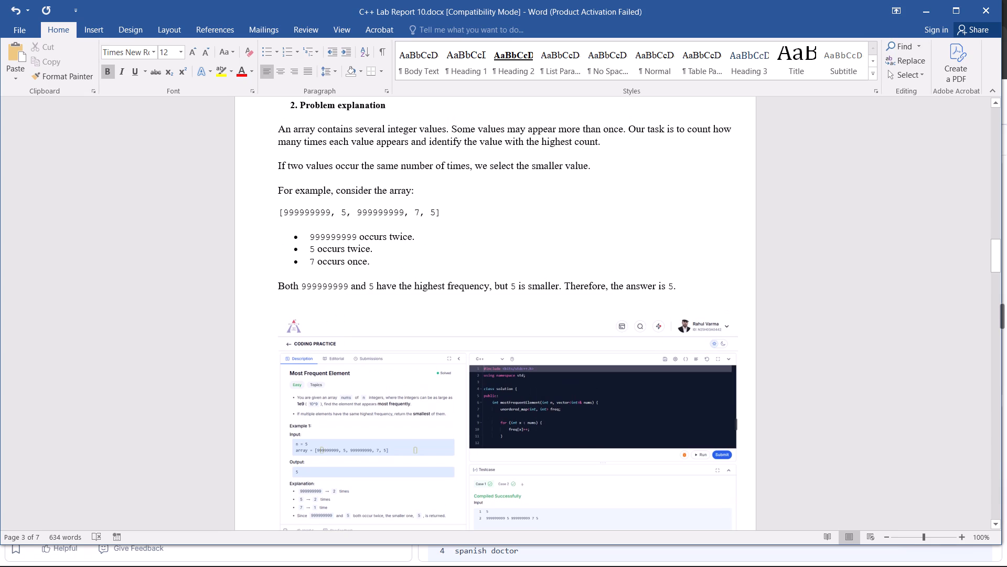
{"action": "left_click", "coordinate": [687, 290]}
{"action": "key", "text": "Return"}
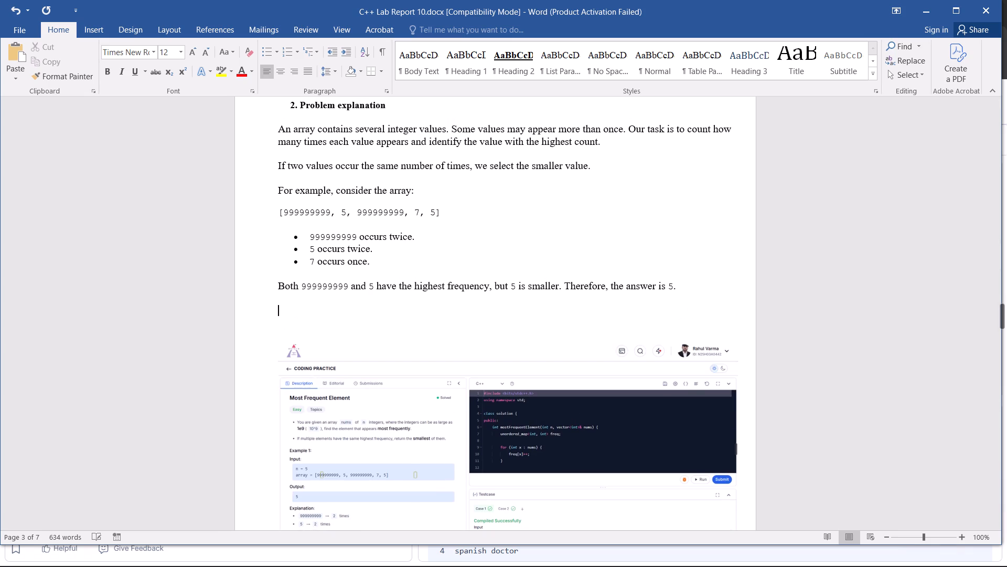
{"action": "key", "text": "ctrl+v"}
Make the "SCREEN SHOTS:" label in Problem 1 bold.
{"action": "left_click_drag", "start_coordinate": [367, 309], "coordinate": [257, 314]}
{"action": "left_click", "coordinate": [270, 290]}
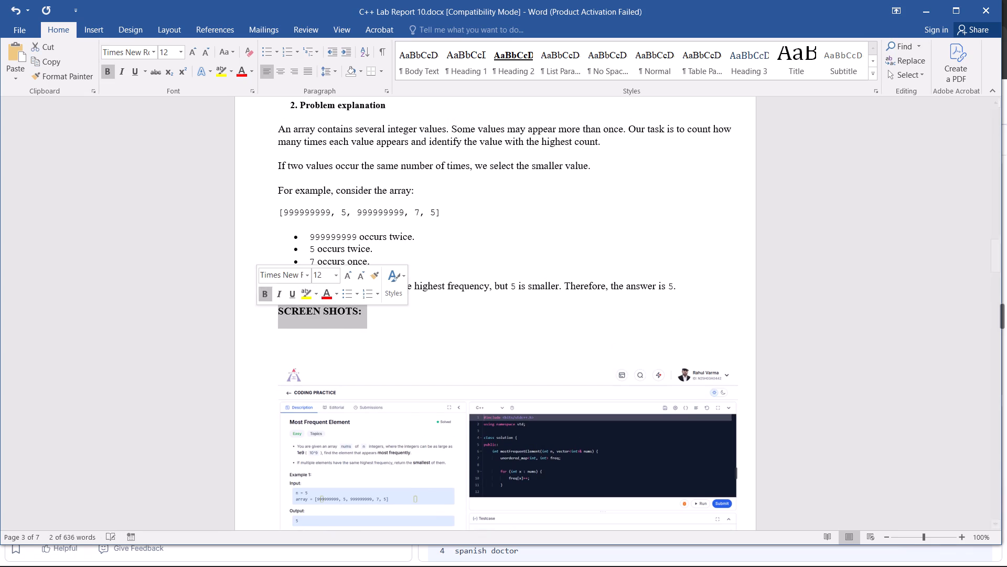
Remove the empty lines between the Problem 1 "SCREEN SHOTS:" label and its screenshot.
{"action": "left_click", "coordinate": [299, 356]}
{"action": "key", "text": "BackSpace"}
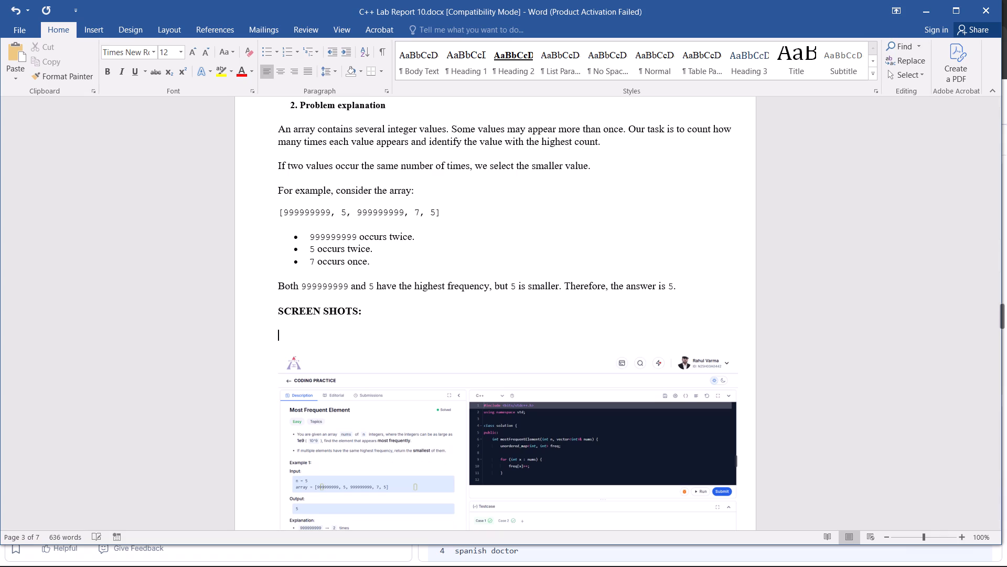
{"action": "key", "text": "BackSpace"}
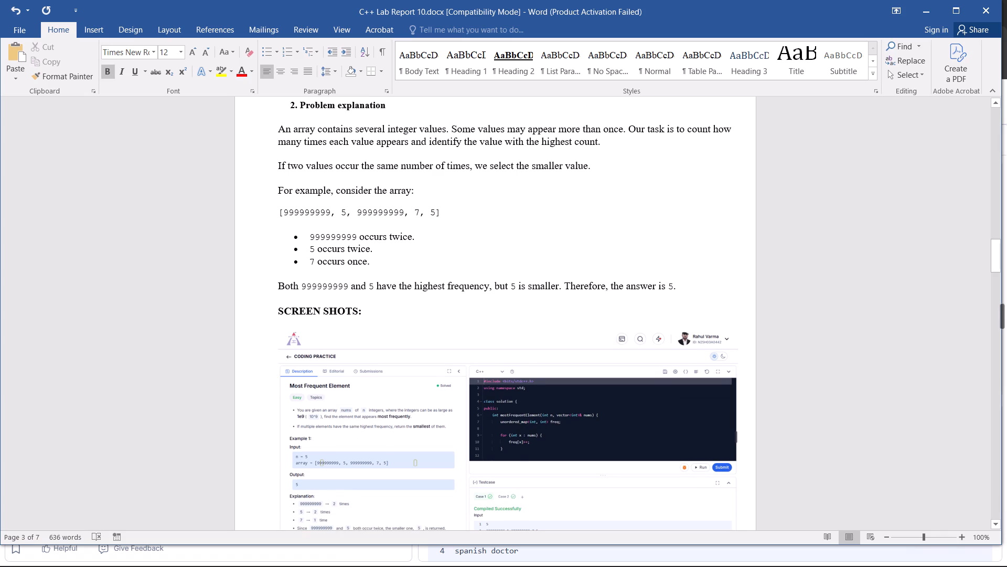
Colour the Problem 1 "SCREEN SHOTS:" label with the medium blue theme colour.
{"action": "left_click_drag", "start_coordinate": [367, 313], "coordinate": [259, 307]}
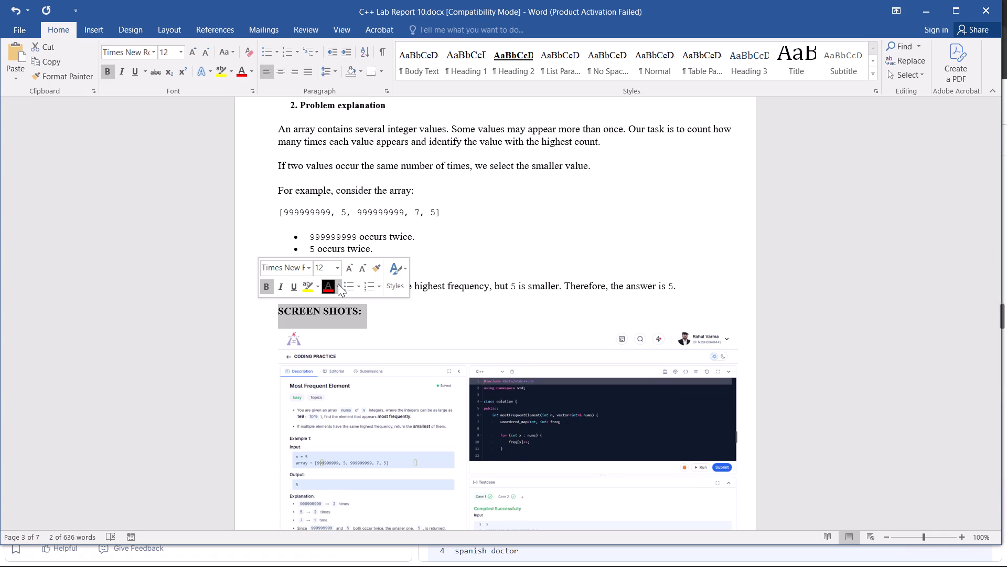
{"action": "left_click", "coordinate": [338, 285]}
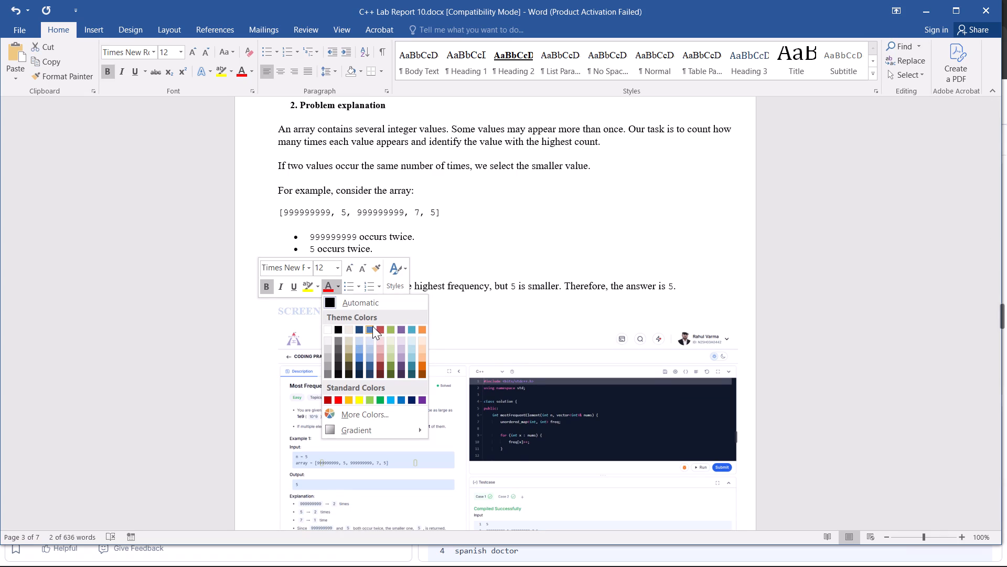
{"action": "left_click", "coordinate": [373, 328]}
{"action": "left_click", "coordinate": [459, 325]}
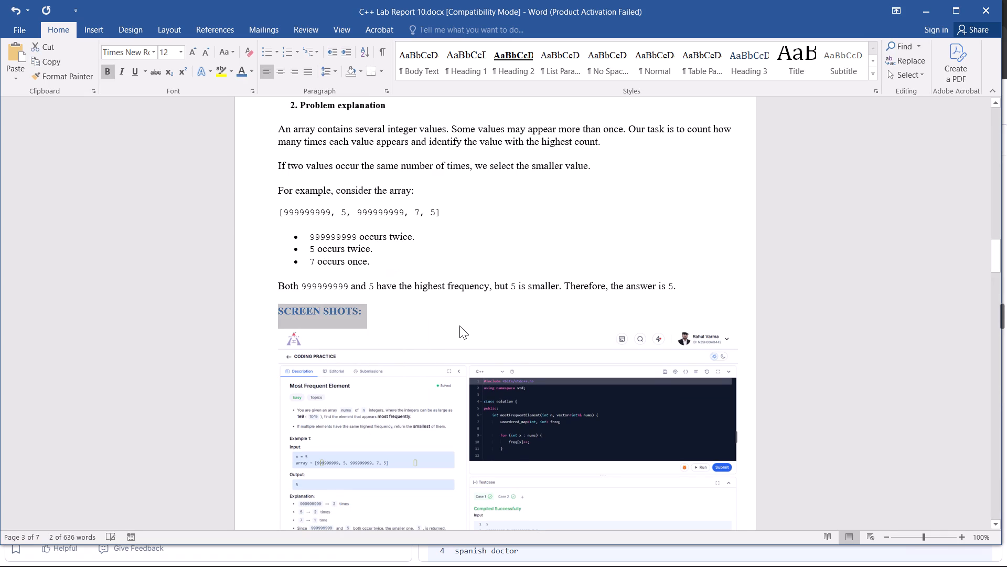
Apply the same blue to the "2. Problem explanation" heading of Problem 1 and enlarge its text by one size.
{"action": "scroll", "coordinate": [500, 267], "scroll_direction": "up", "scroll_amount": 2}
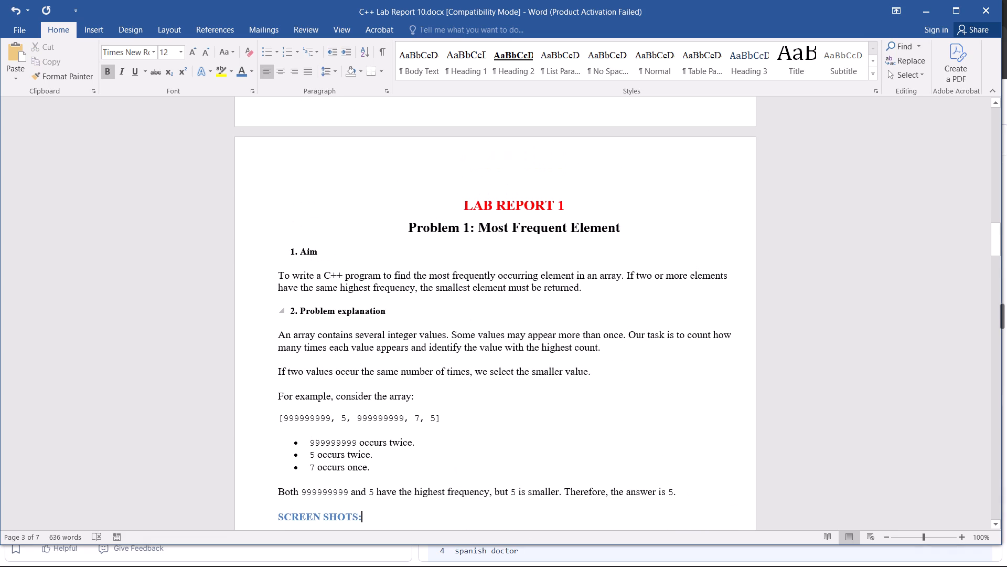
{"action": "left_click_drag", "start_coordinate": [393, 310], "coordinate": [288, 311]}
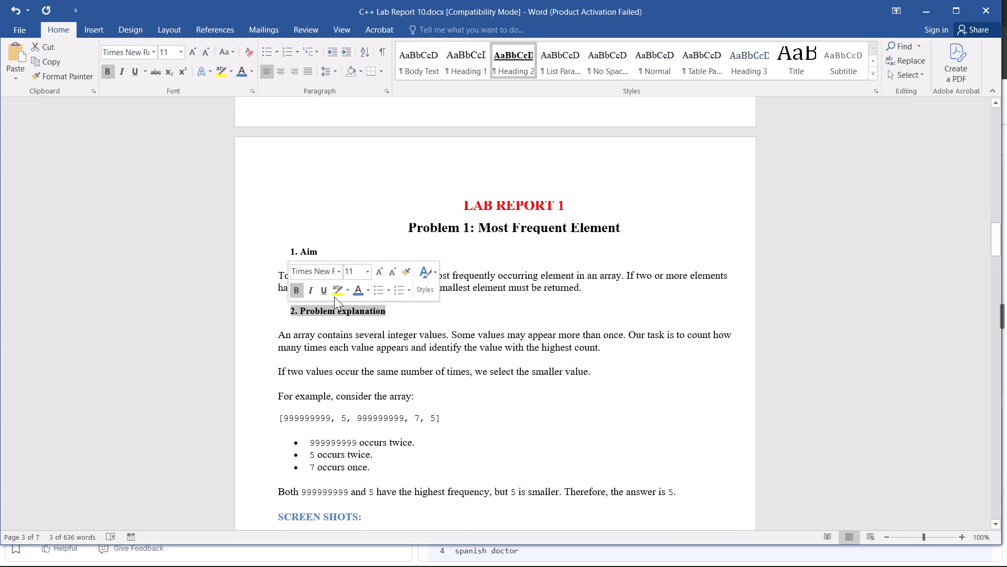
{"action": "left_click", "coordinate": [358, 296]}
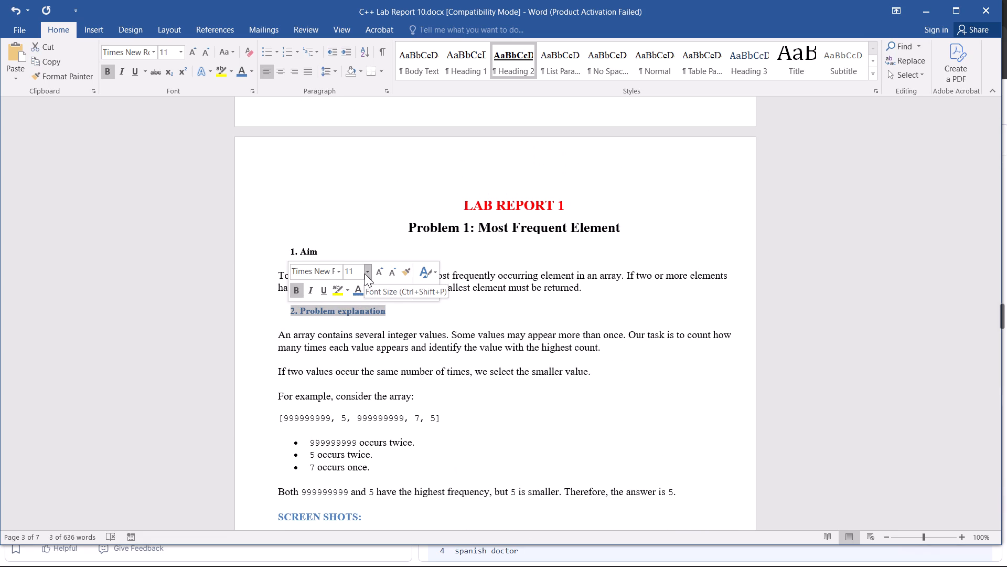
{"action": "left_click_drag", "start_coordinate": [365, 274], "coordinate": [357, 337]}
{"action": "left_click", "coordinate": [357, 337]}
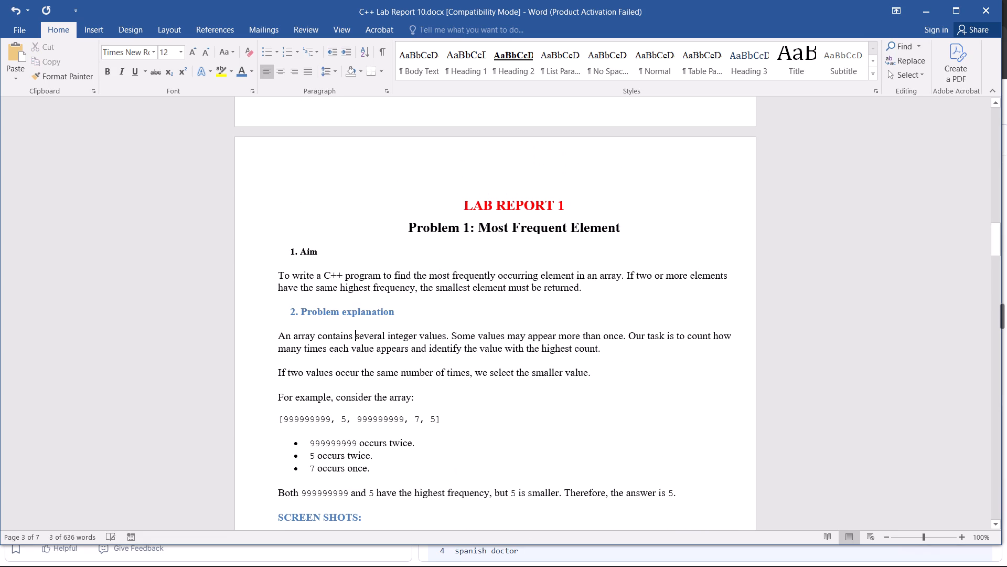
Apply the same blue font colour to the "1. Aim" heading of Problem 1.
{"action": "left_click", "coordinate": [330, 254]}
{"action": "left_click_drag", "start_coordinate": [330, 254], "coordinate": [285, 250]}
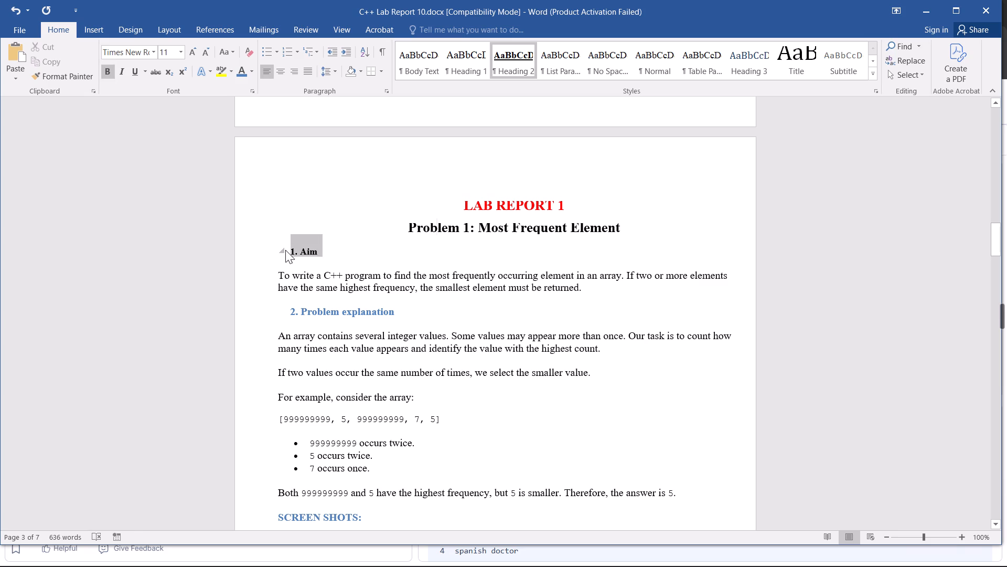
{"action": "left_click", "coordinate": [357, 234]}
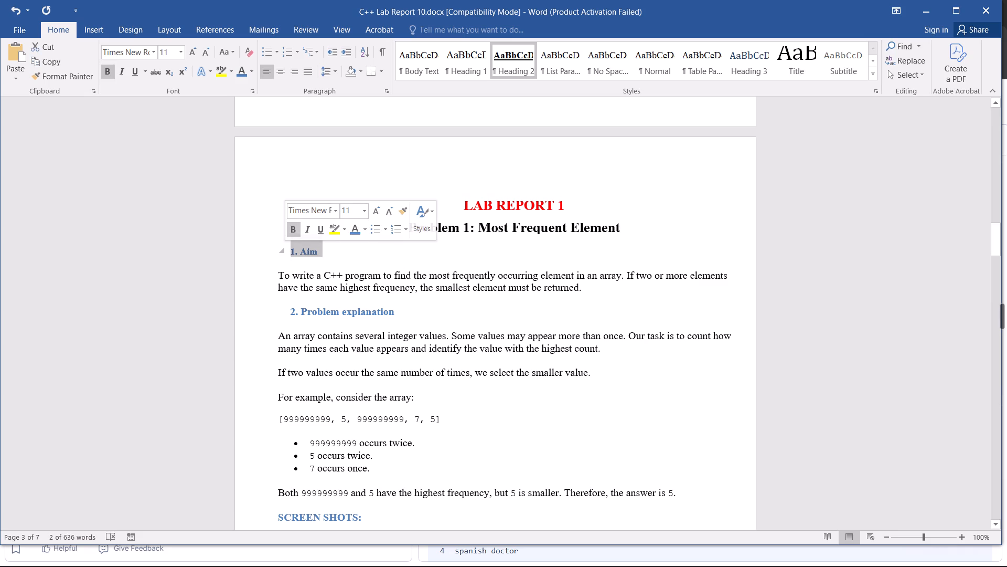
{"action": "left_click", "coordinate": [401, 257]}
Set the font colour of the title "Problem 1: Most Frequent Element" to Purple, Accent 4, Darker 25%.
{"action": "left_click_drag", "start_coordinate": [627, 228], "coordinate": [438, 233]}
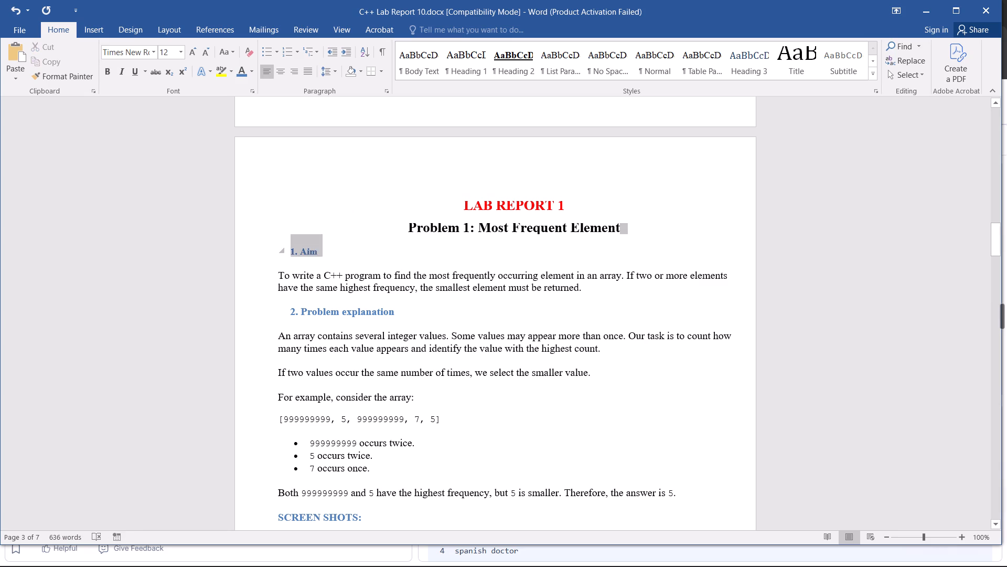
{"action": "left_click_drag", "start_coordinate": [438, 233], "coordinate": [416, 227]}
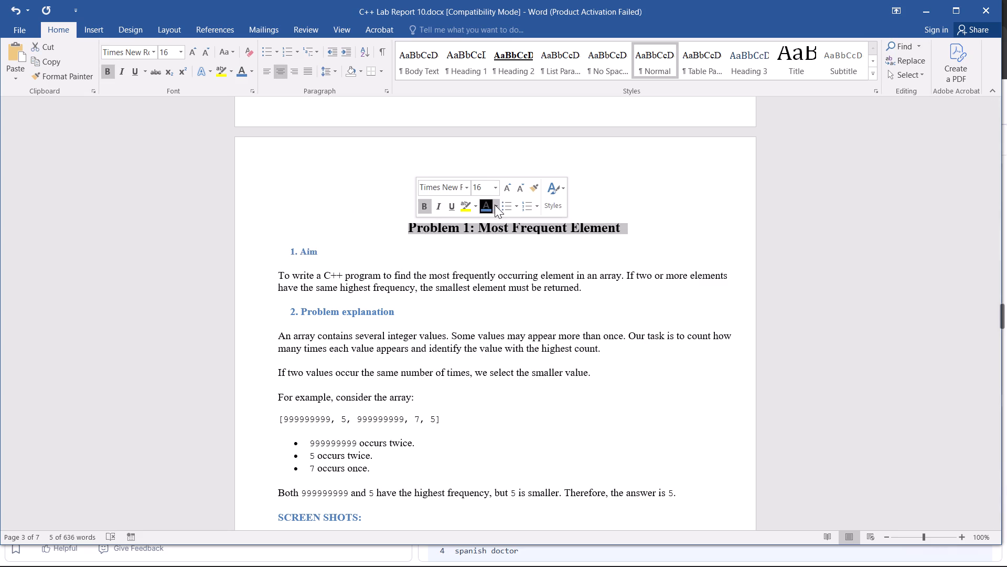
{"action": "left_click", "coordinate": [498, 205]}
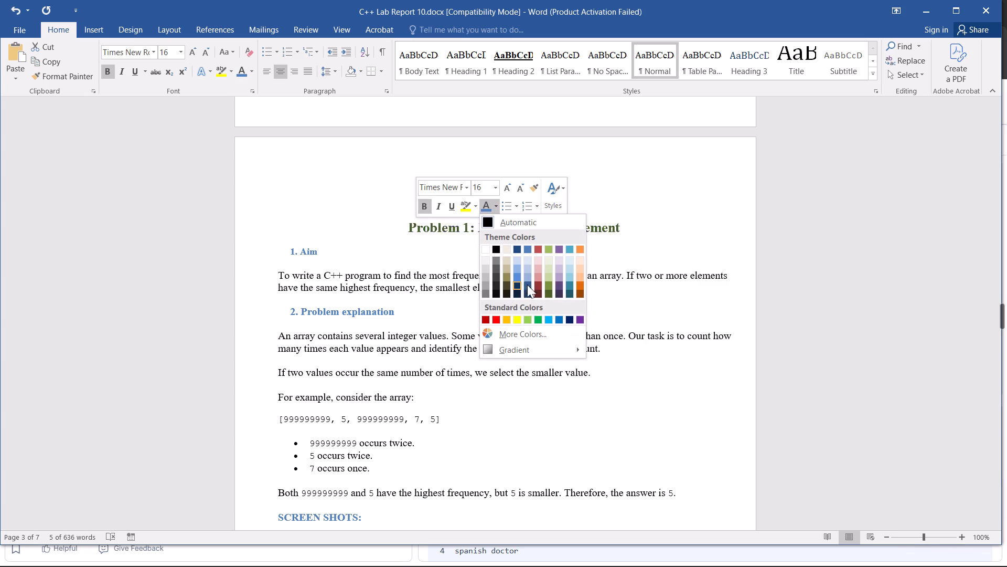
{"action": "left_click", "coordinate": [559, 286]}
{"action": "left_click", "coordinate": [708, 224]}
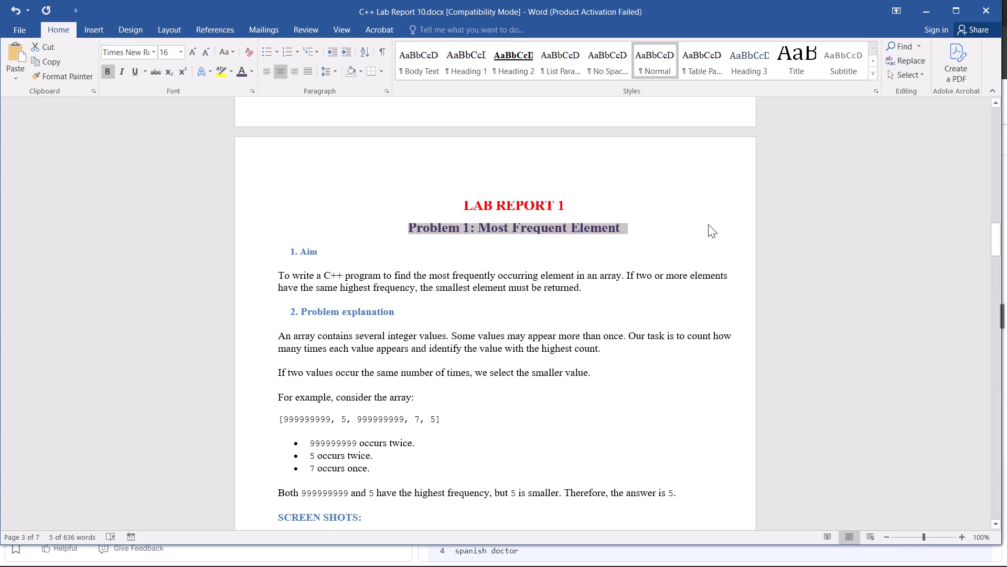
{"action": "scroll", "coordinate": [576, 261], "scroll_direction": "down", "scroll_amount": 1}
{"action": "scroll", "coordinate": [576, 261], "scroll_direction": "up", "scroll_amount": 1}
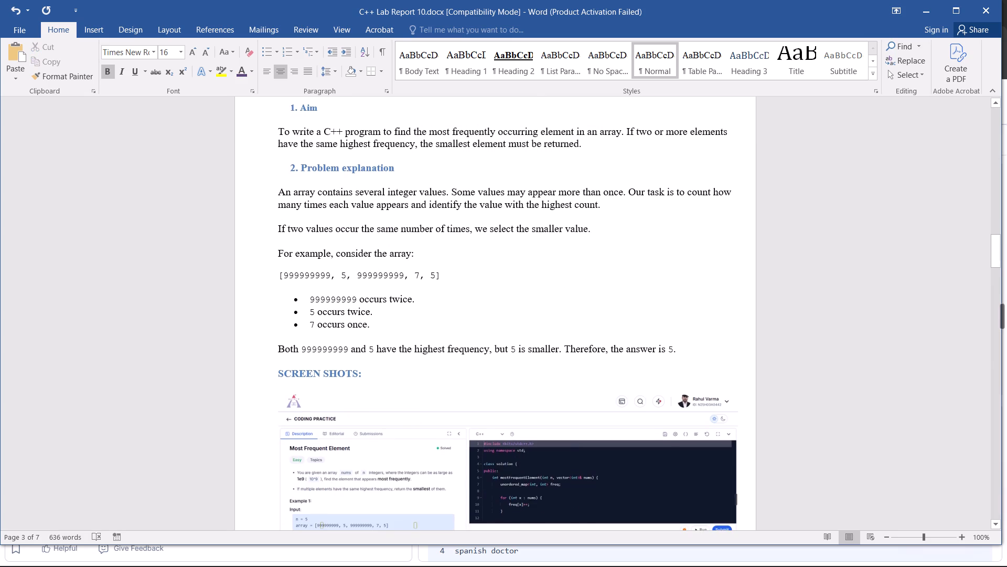
Apply the same purple font colour to the title "Problem 2: Shortest Subarray with Sum K".
{"action": "scroll", "coordinate": [576, 261], "scroll_direction": "up", "scroll_amount": 1}
{"action": "scroll", "coordinate": [576, 261], "scroll_direction": "down", "scroll_amount": 2}
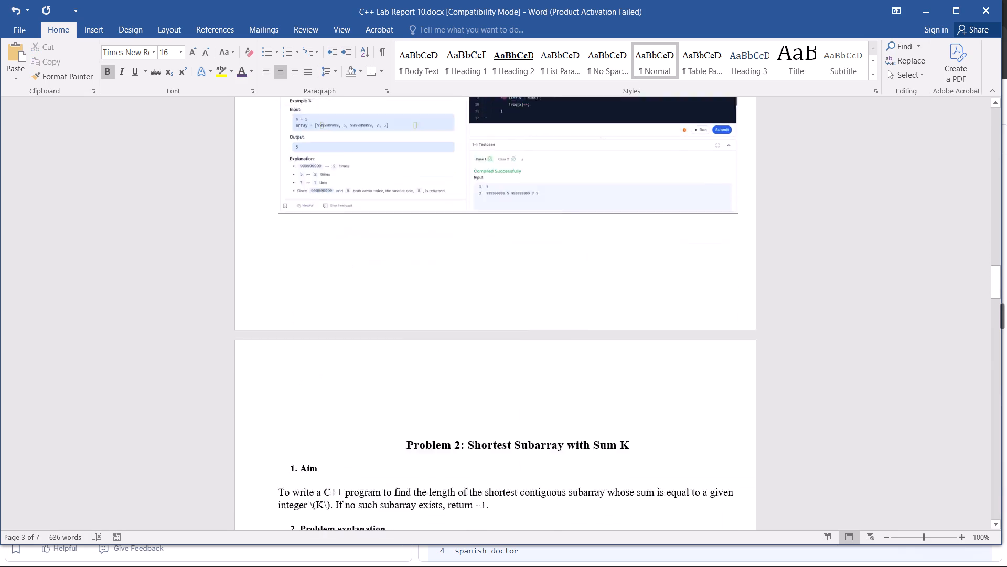
{"action": "scroll", "coordinate": [576, 261], "scroll_direction": "down", "scroll_amount": 1}
{"action": "left_click_drag", "start_coordinate": [639, 262], "coordinate": [465, 266]}
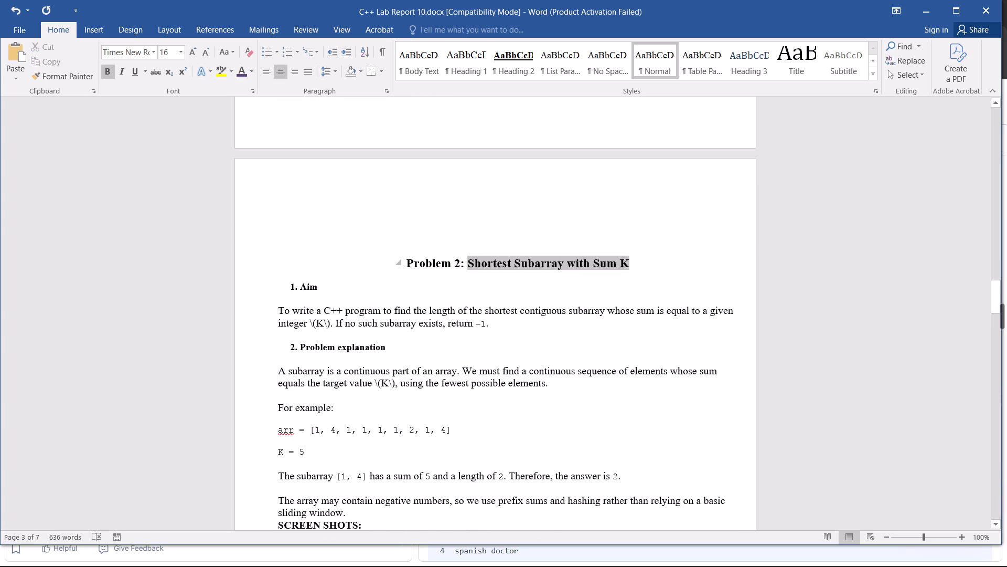
{"action": "left_click_drag", "start_coordinate": [465, 266], "coordinate": [404, 262]}
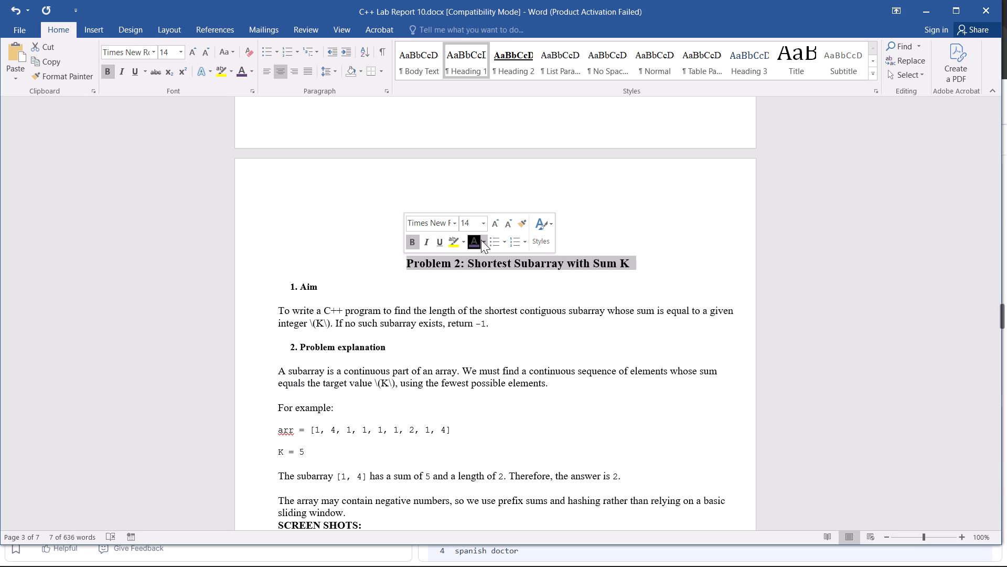
{"action": "left_click", "coordinate": [477, 240]}
{"action": "left_click", "coordinate": [359, 292]}
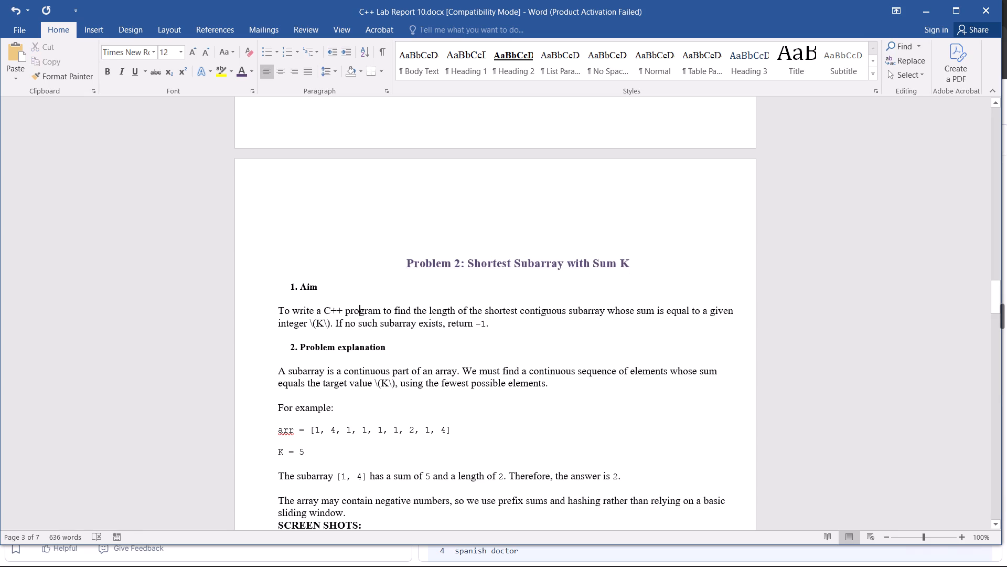
Format the "2. Problem explanation" heading of Problem 2 in the medium blue theme colour at font size 14.
{"action": "scroll", "coordinate": [475, 308], "scroll_direction": "down", "scroll_amount": 1}
{"action": "left_click_drag", "start_coordinate": [393, 259], "coordinate": [351, 257]}
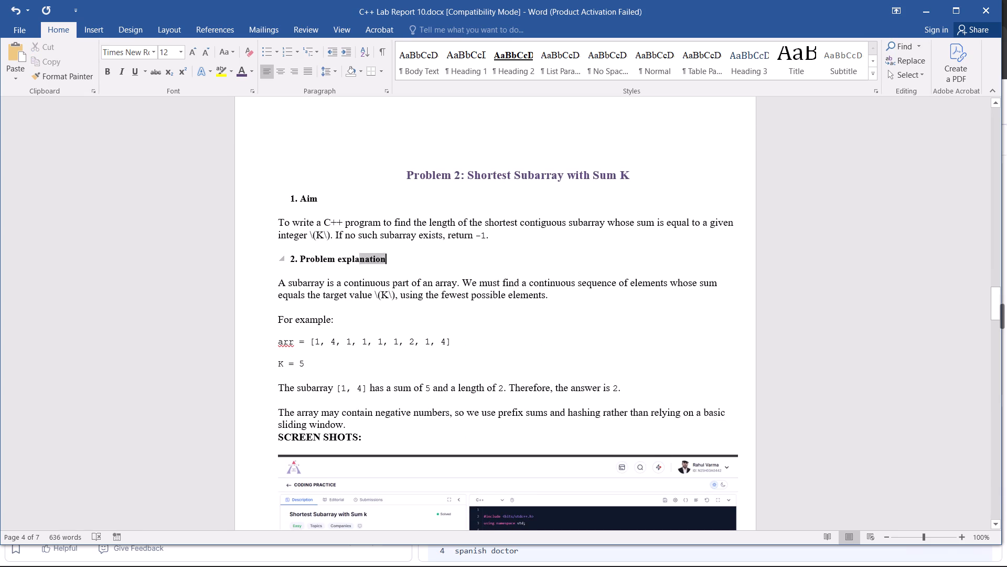
{"action": "left_click_drag", "start_coordinate": [351, 257], "coordinate": [265, 260]}
{"action": "left_click", "coordinate": [344, 238]}
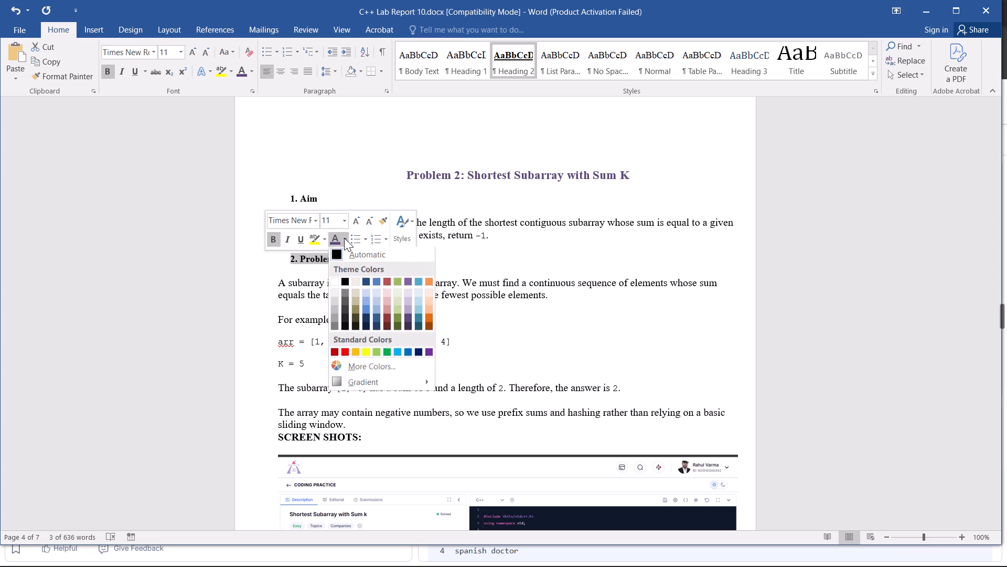
{"action": "left_click", "coordinate": [376, 281]}
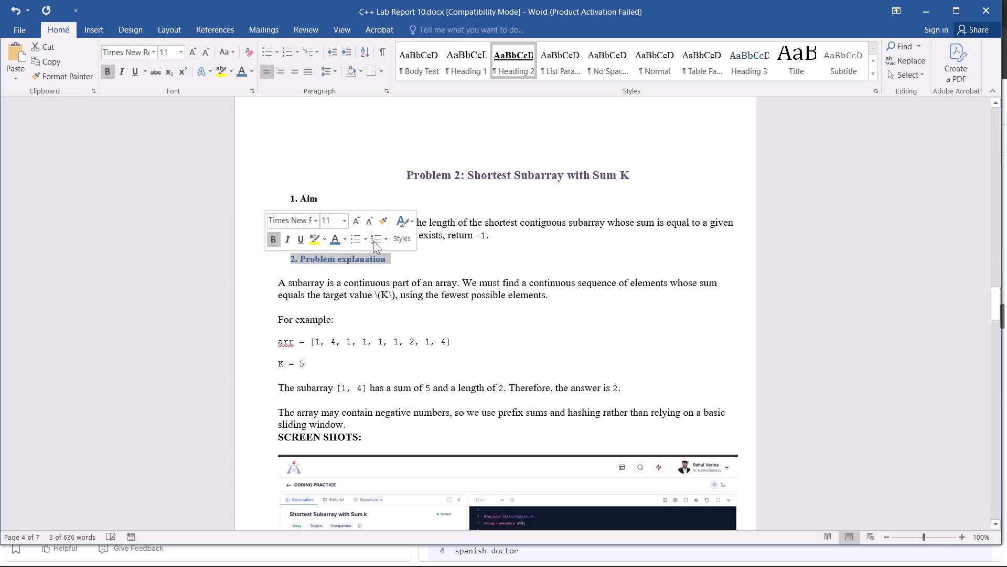
{"action": "left_click_drag", "start_coordinate": [346, 224], "coordinate": [329, 293]}
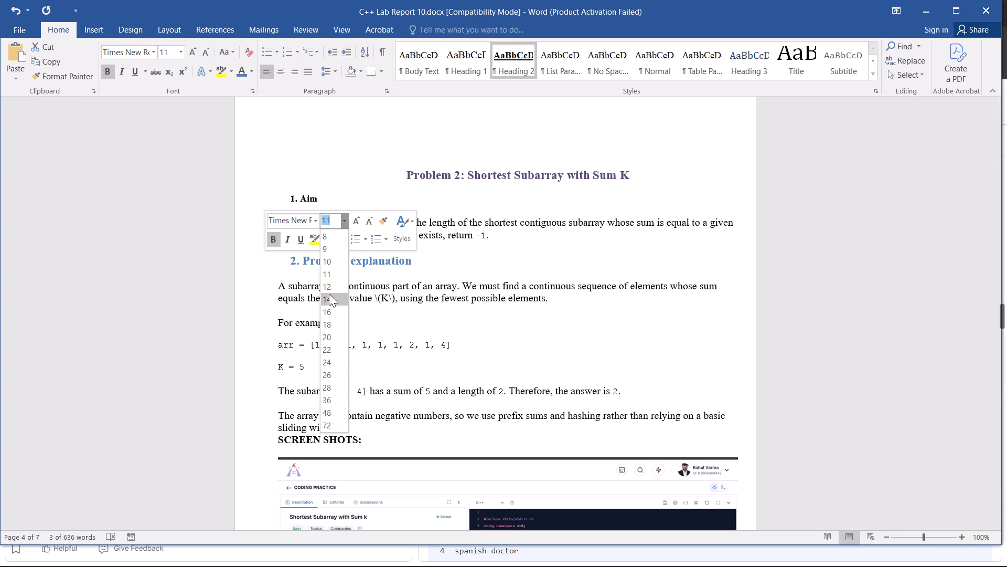
{"action": "left_click_drag", "start_coordinate": [329, 293], "coordinate": [330, 295]}
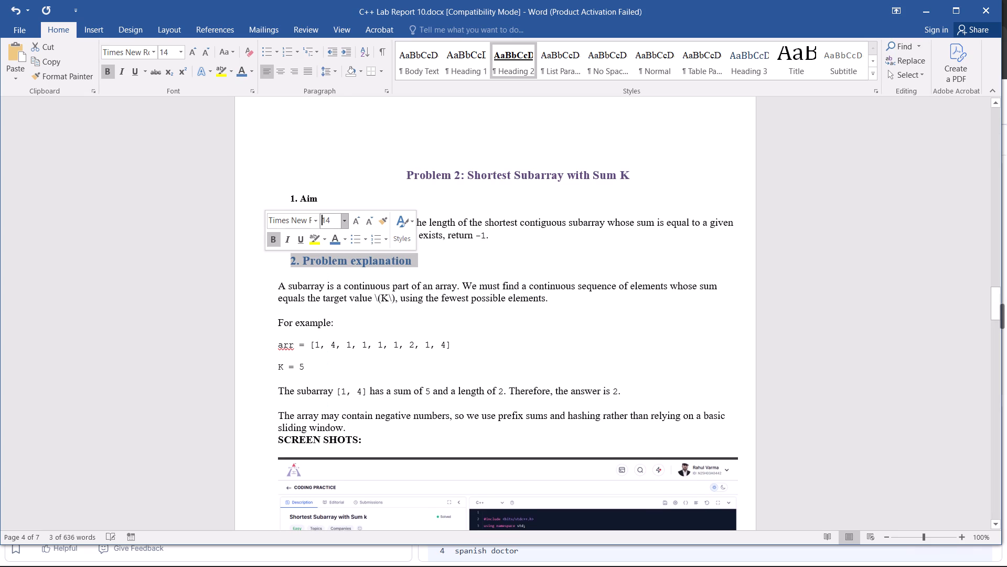
Format the "1. Aim" heading of Problem 2 in the same blue at font size 14.
{"action": "left_click", "coordinate": [352, 186]}
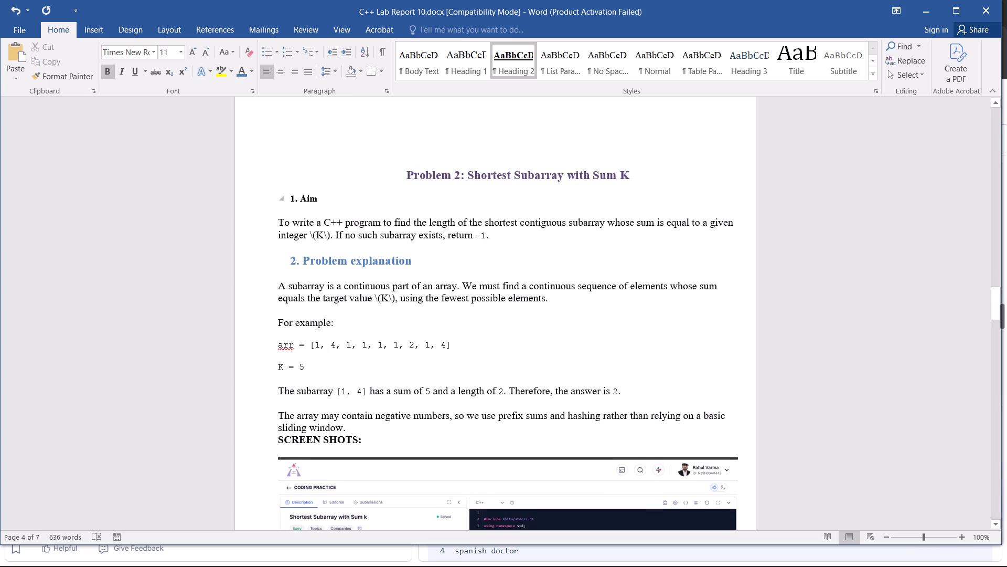
{"action": "left_click_drag", "start_coordinate": [324, 196], "coordinate": [282, 196]}
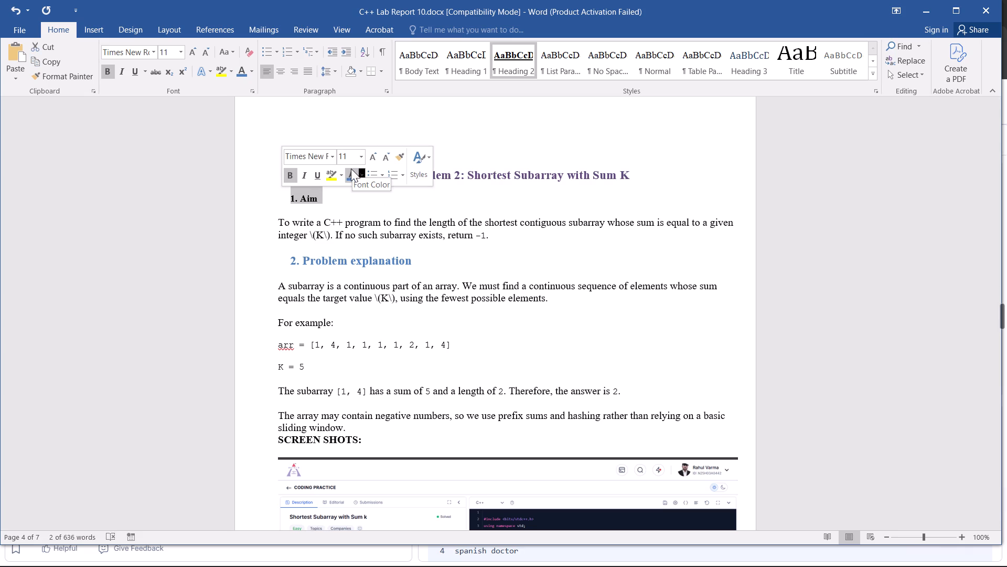
{"action": "left_click", "coordinate": [351, 170]}
{"action": "left_click", "coordinate": [358, 154]}
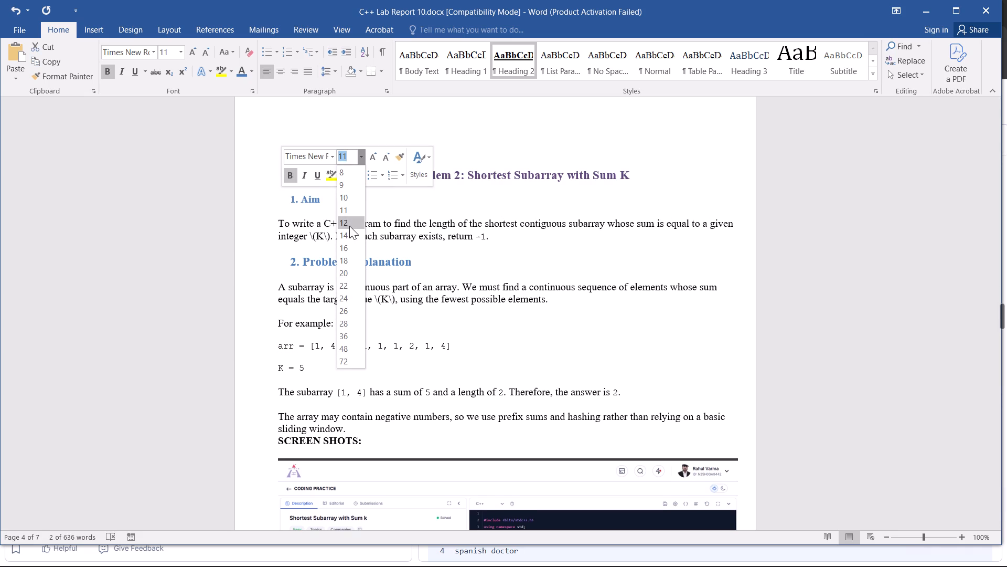
{"action": "left_click", "coordinate": [348, 236]}
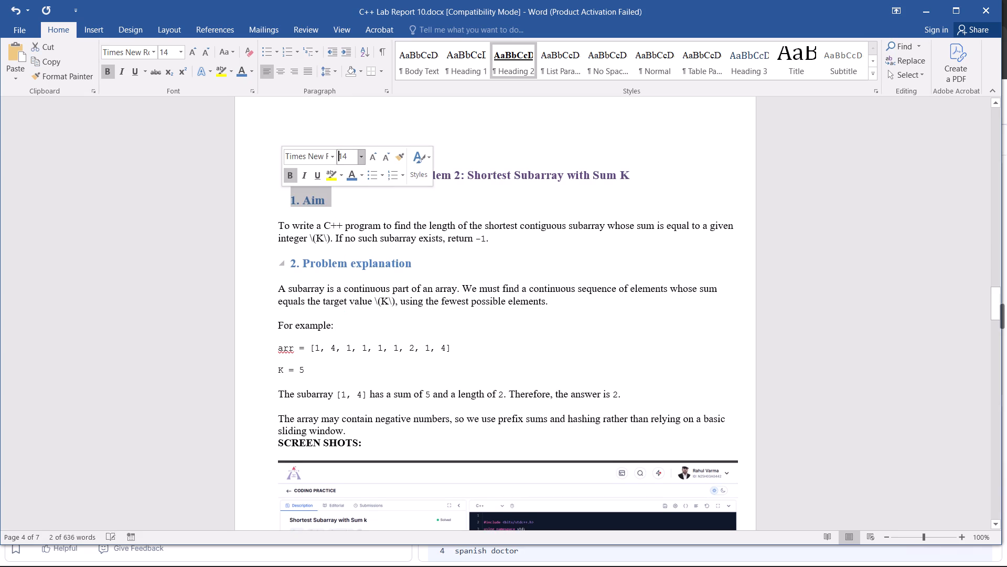
{"action": "left_click", "coordinate": [460, 267]}
Colour the Problem 2 "SCREEN SHOTS:" label with the same medium blue.
{"action": "scroll", "coordinate": [460, 267], "scroll_direction": "down", "scroll_amount": 1}
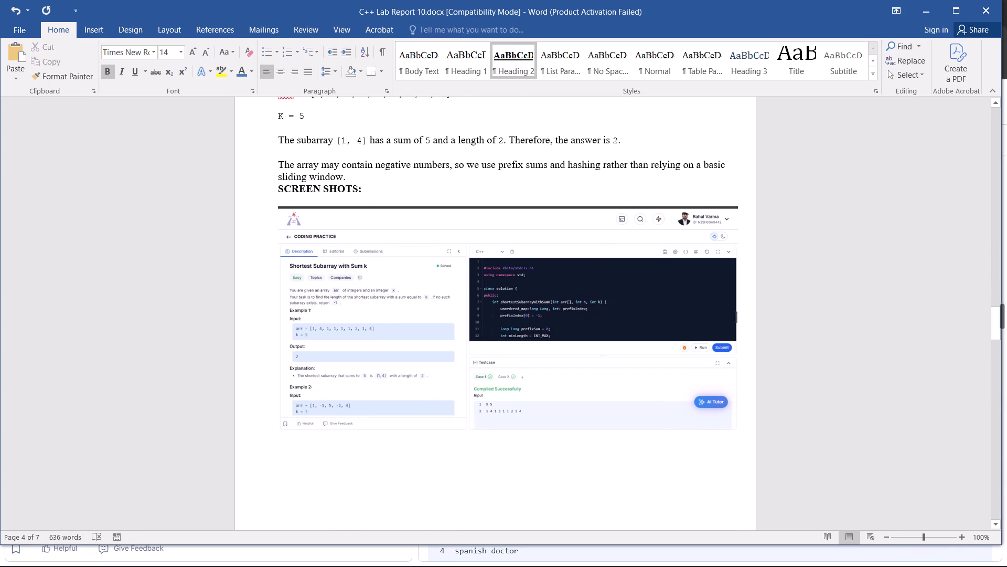
{"action": "left_click_drag", "start_coordinate": [380, 188], "coordinate": [285, 191]}
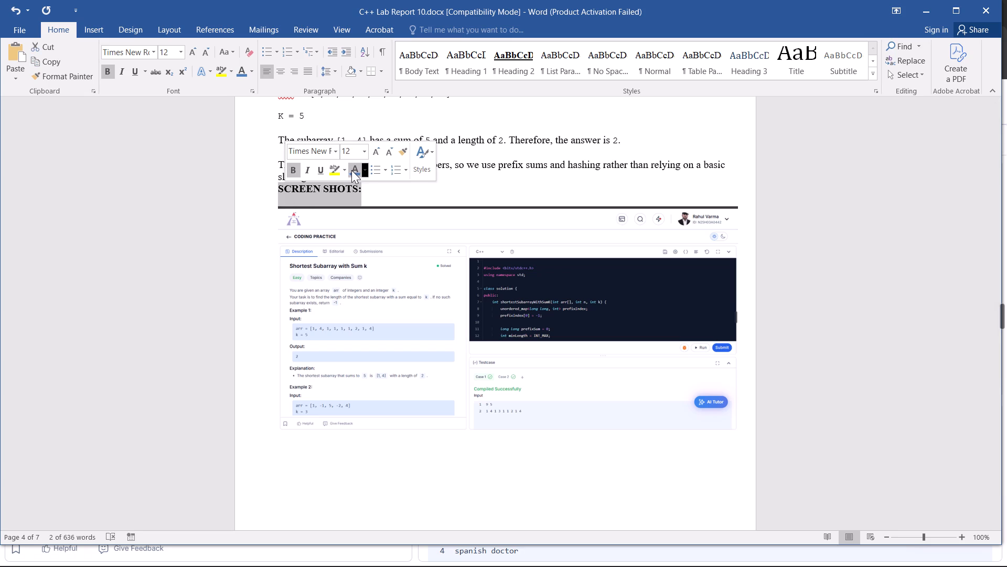
{"action": "left_click", "coordinate": [352, 170]}
Format the "1. Aim" heading of Problem 3 in the same blue at font size 14.
{"action": "scroll", "coordinate": [433, 314], "scroll_direction": "down", "scroll_amount": 2}
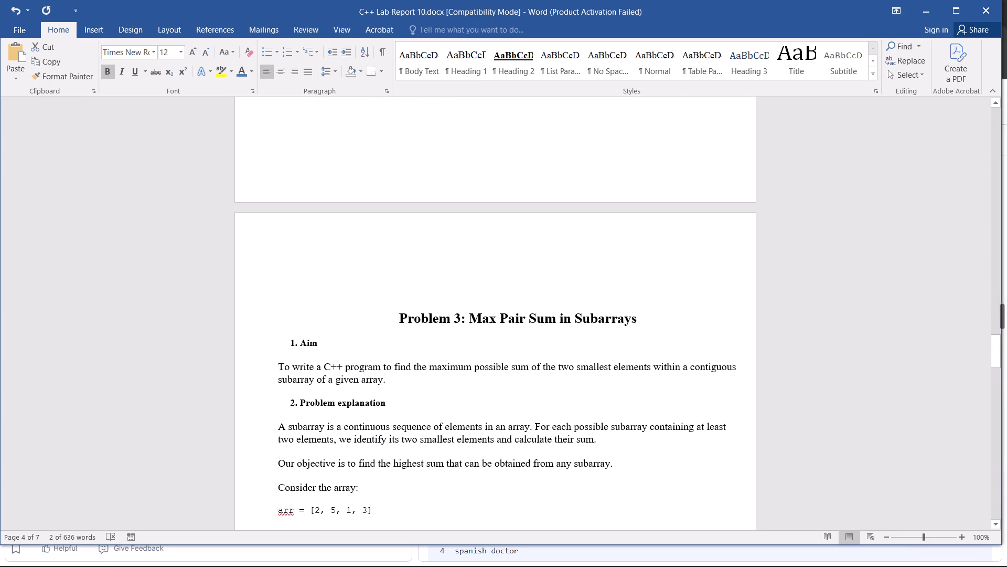
{"action": "scroll", "coordinate": [405, 311], "scroll_direction": "down", "scroll_amount": 1}
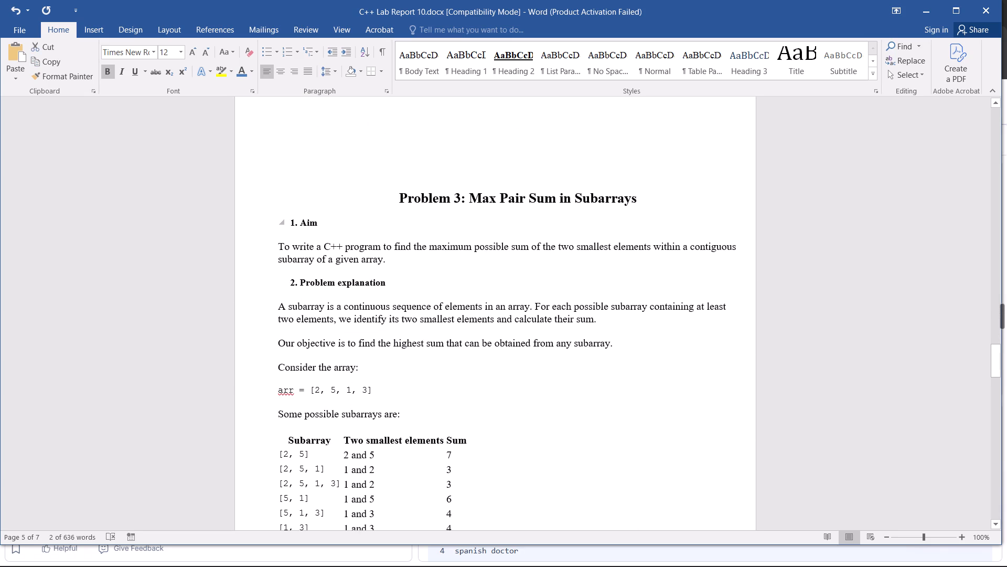
{"action": "left_click_drag", "start_coordinate": [326, 226], "coordinate": [276, 219]}
{"action": "left_click", "coordinate": [345, 201]}
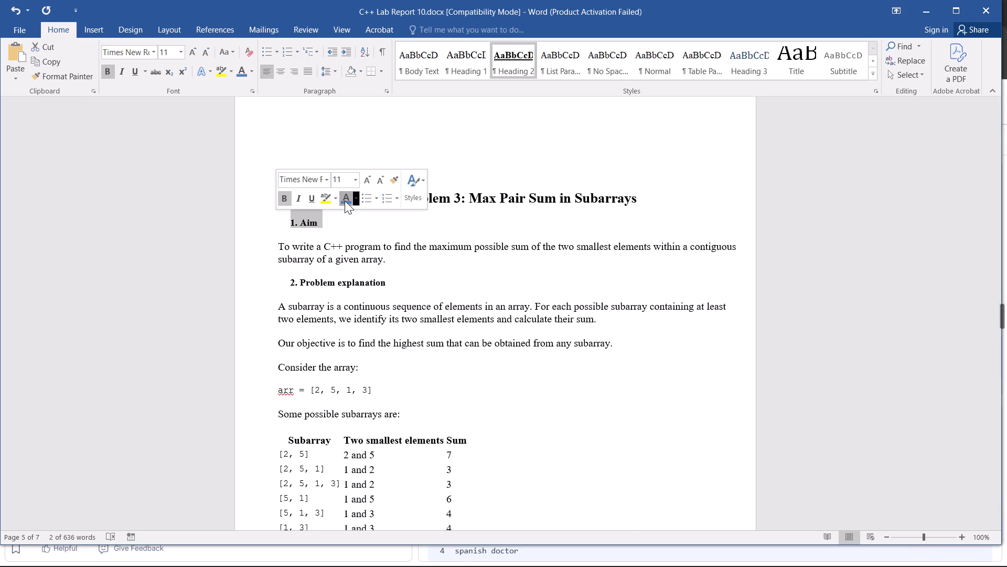
{"action": "left_click", "coordinate": [358, 178]}
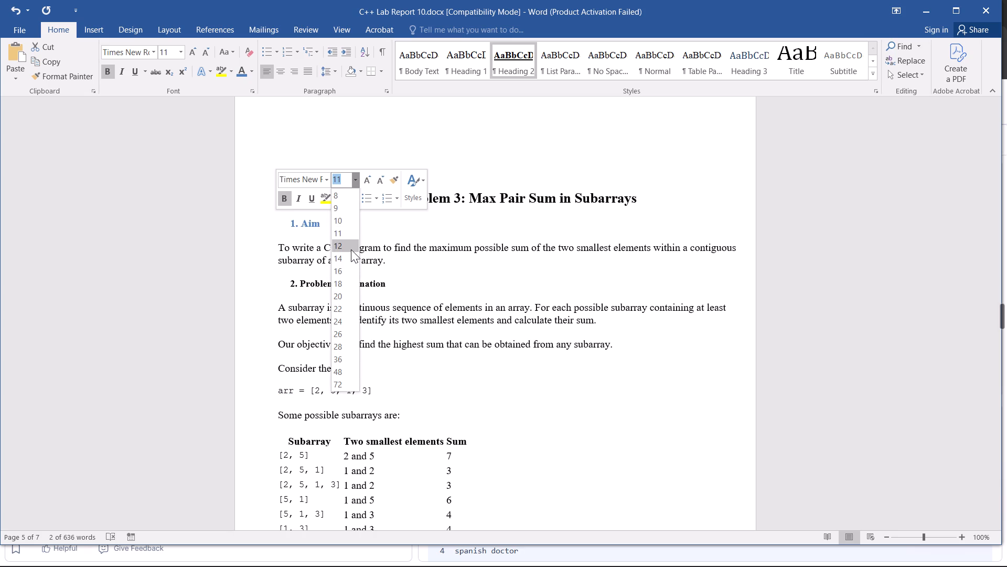
{"action": "left_click", "coordinate": [350, 262]}
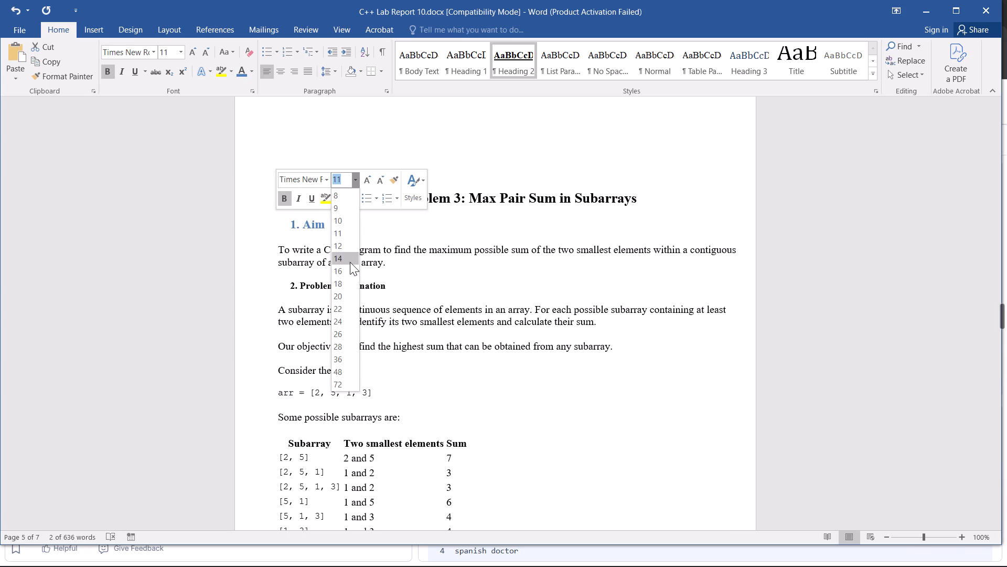
Format the "2. Problem explanation" heading of Problem 3 in the same blue at font size 14.
{"action": "left_click_drag", "start_coordinate": [389, 286], "coordinate": [288, 287]}
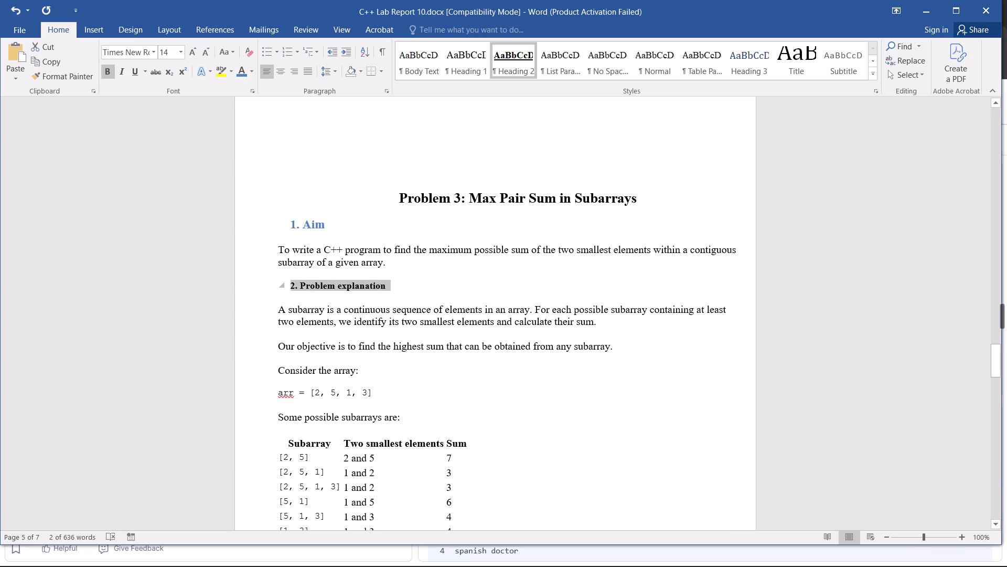
{"action": "left_click_drag", "start_coordinate": [288, 287], "coordinate": [286, 287]}
{"action": "left_click", "coordinate": [352, 265]}
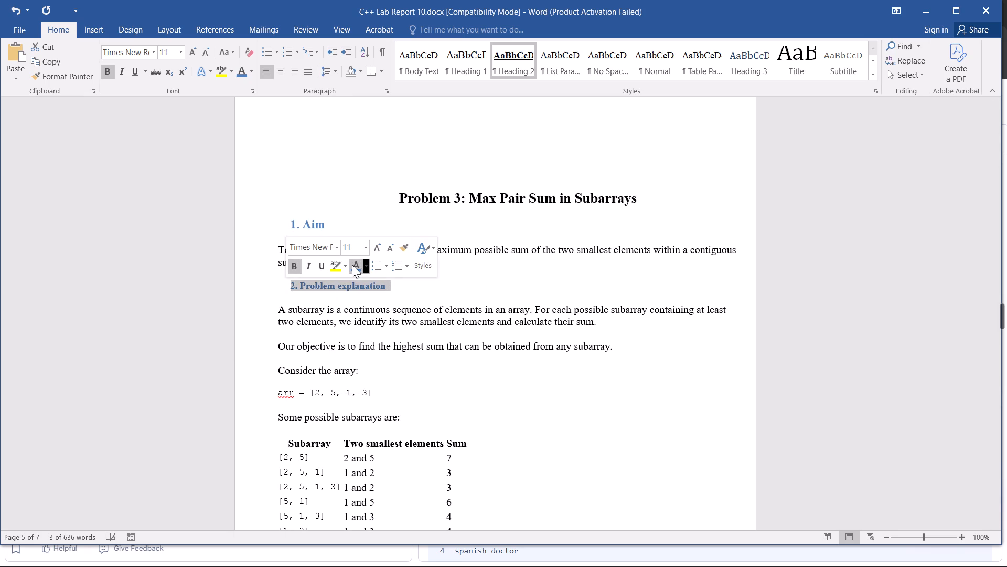
{"action": "left_click", "coordinate": [366, 249]}
{"action": "left_click", "coordinate": [349, 324]}
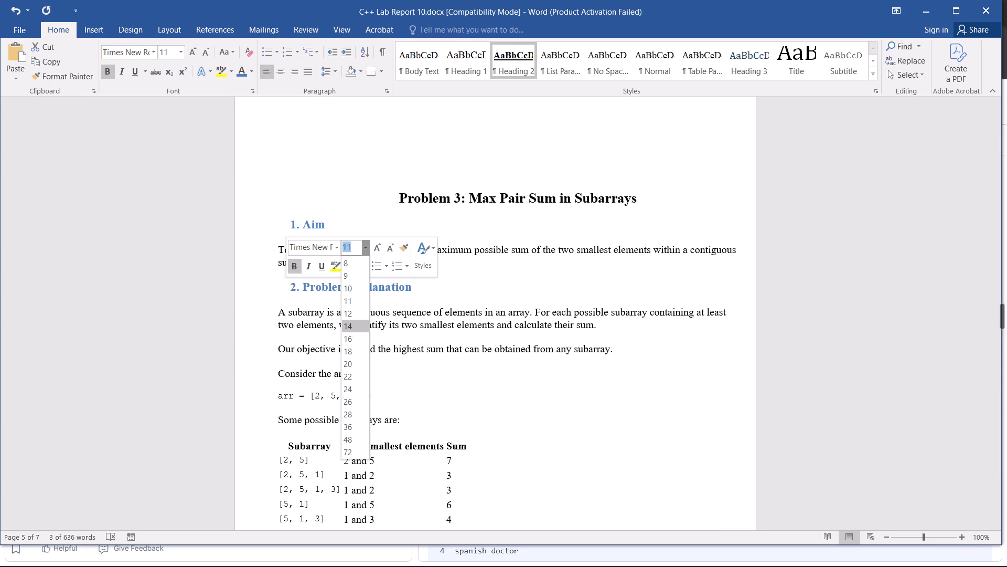
{"action": "left_click", "coordinate": [453, 377]}
Colour the "SCREEN SHOTS:" label below the Problem 3 subarray table with the same medium blue.
{"action": "scroll", "coordinate": [453, 377], "scroll_direction": "down", "scroll_amount": 1}
{"action": "scroll", "coordinate": [453, 377], "scroll_direction": "up", "scroll_amount": 1}
{"action": "scroll", "coordinate": [453, 377], "scroll_direction": "down", "scroll_amount": 1}
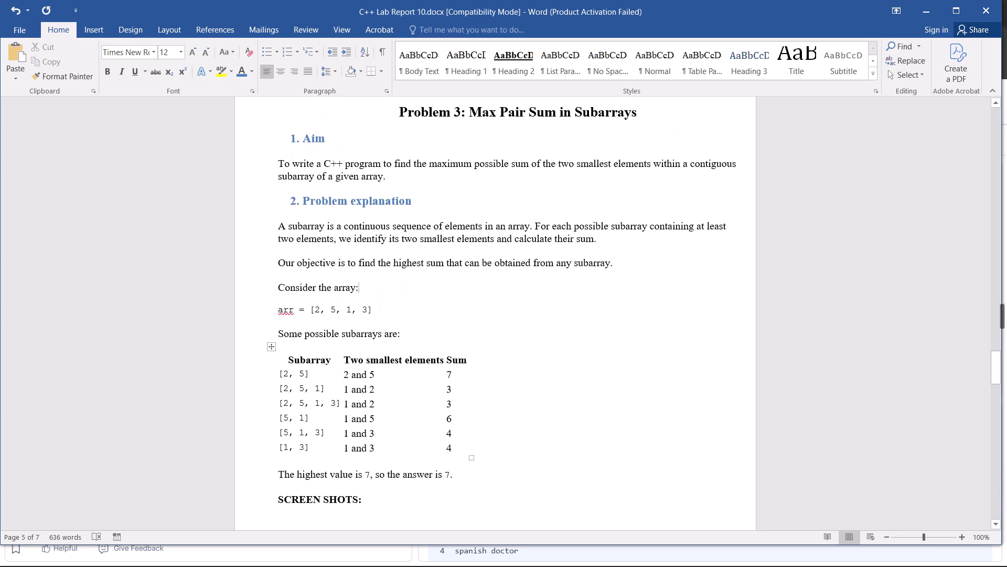
{"action": "scroll", "coordinate": [453, 377], "scroll_direction": "down", "scroll_amount": 1}
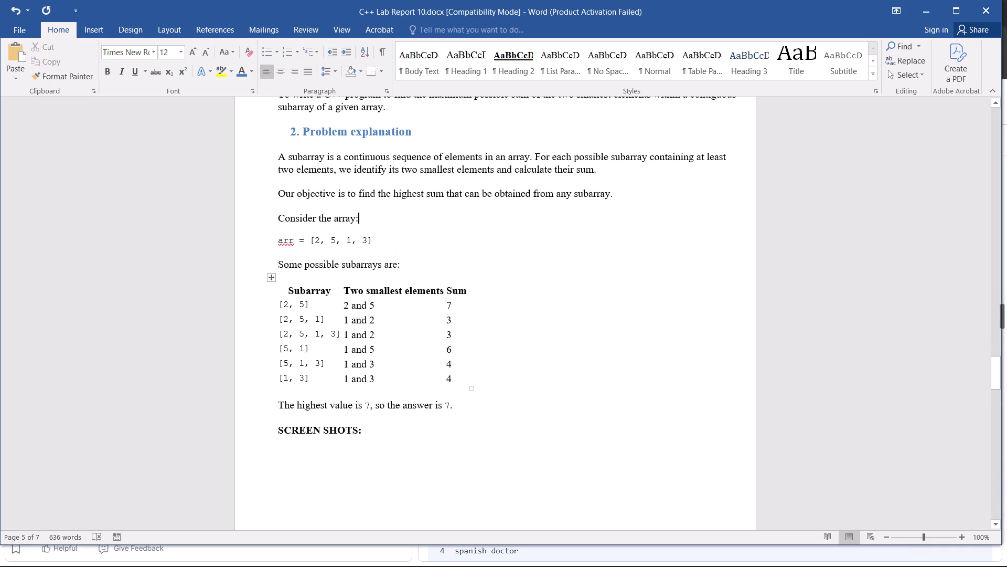
{"action": "left_click_drag", "start_coordinate": [376, 428], "coordinate": [283, 432]}
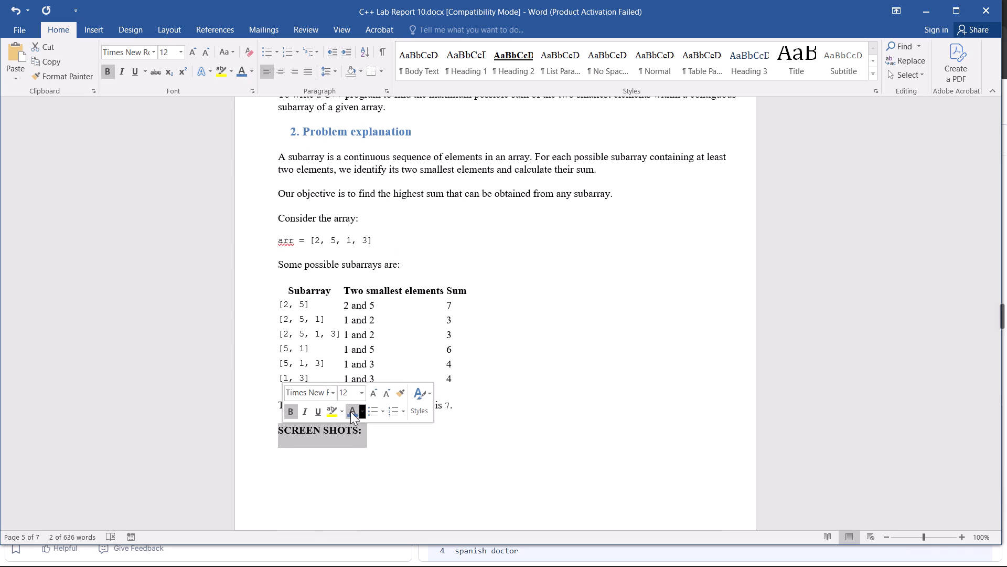
{"action": "left_click", "coordinate": [350, 412]}
Push the Problem 3 "SCREEN SHOTS:" label onto the next page, directly above its screenshot, by inserting blank lines before it.
{"action": "left_click", "coordinate": [284, 448]}
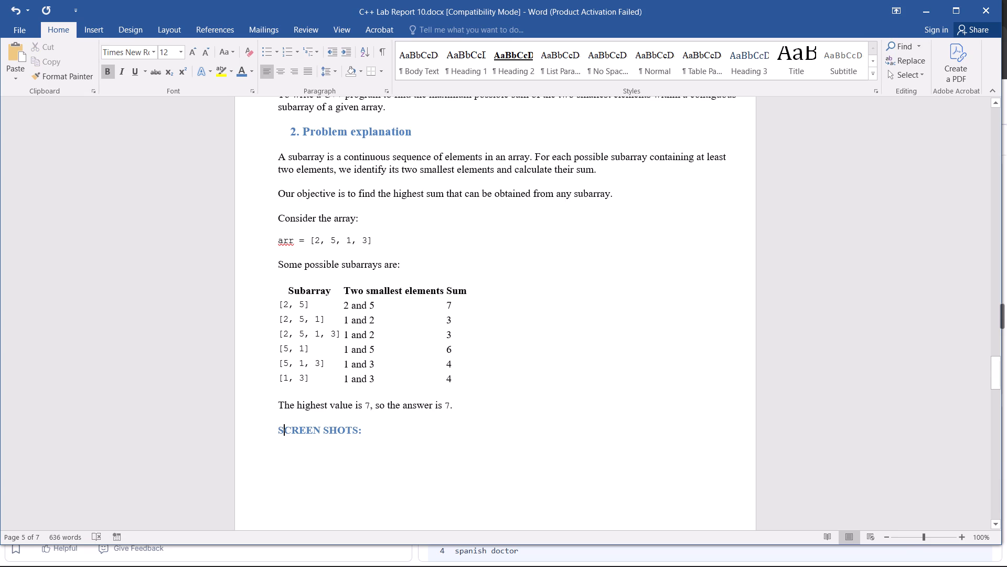
{"action": "key", "text": "Left"}
{"action": "key", "text": "Return"}
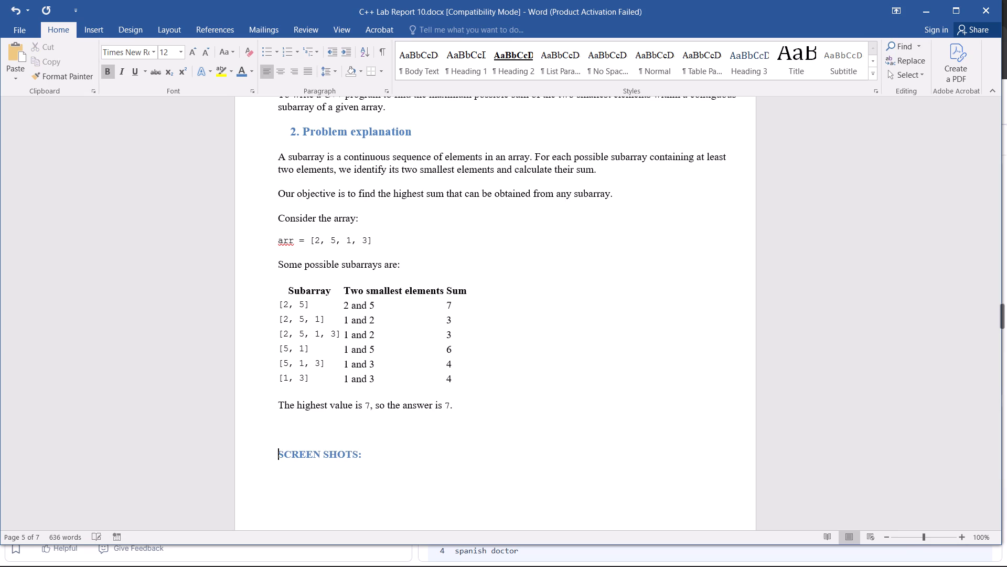
{"action": "key", "text": "Return"}
{"action": "key", "text": "Return"}
{"action": "key", "text": "Return"}
{"action": "key", "text": "Return"}
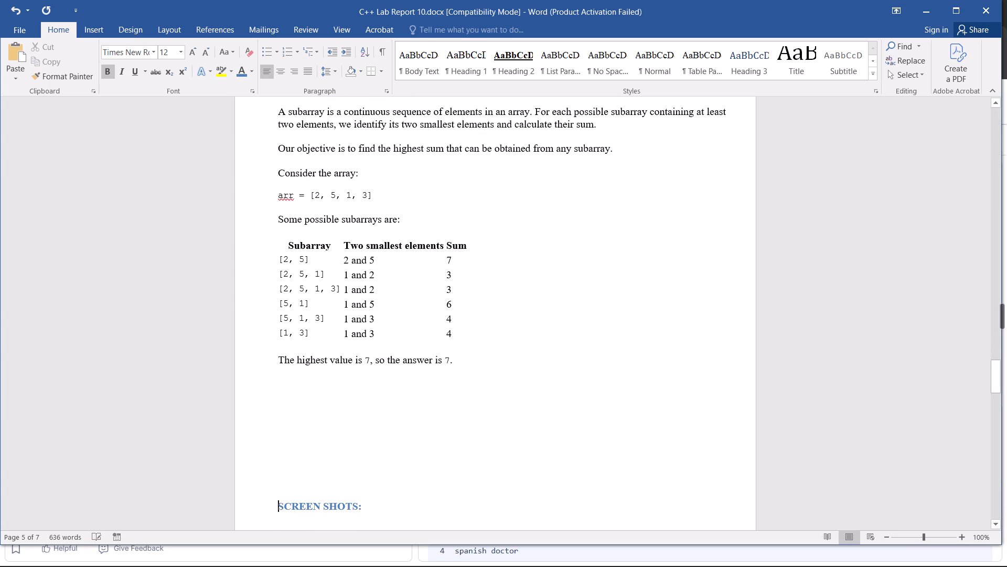
{"action": "scroll", "coordinate": [435, 374], "scroll_direction": "down", "scroll_amount": 1}
{"action": "key", "text": "BackSpace"}
{"action": "key", "text": "BackSpace"}
{"action": "key", "text": "BackSpace"}
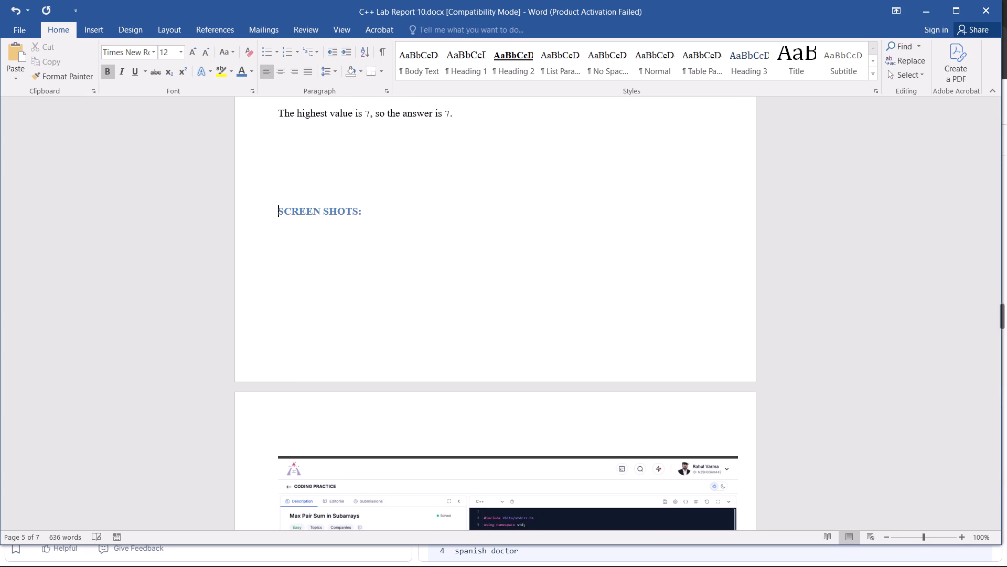
{"action": "key", "text": "BackSpace"}
{"action": "key", "text": "BackSpace"}
{"action": "key", "text": "Return"}
{"action": "key", "text": "Return"}
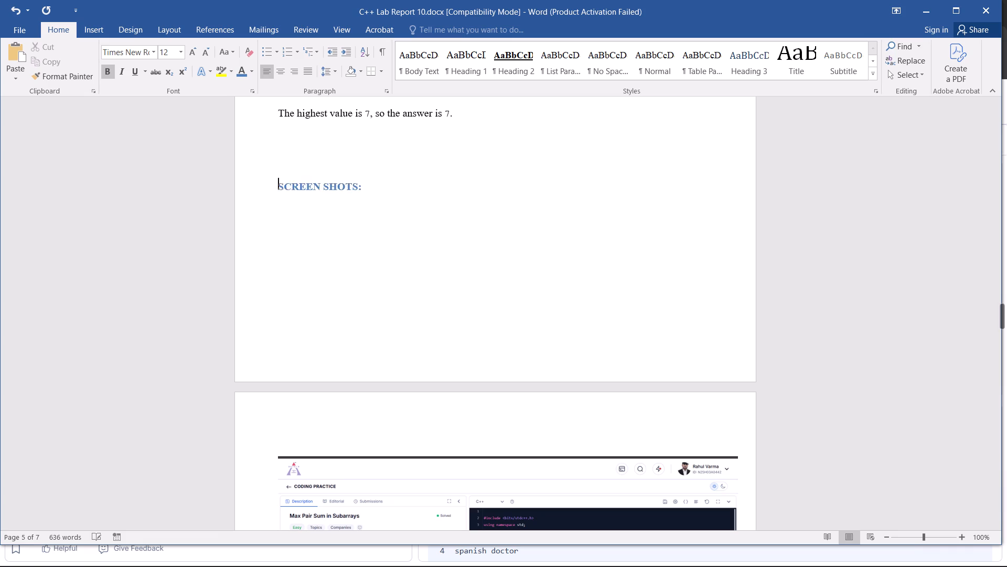
{"action": "key", "text": "Return"}
{"action": "key", "text": "Return"}
{"action": "key", "text": "Return"}
{"action": "key", "text": "Return"}
{"action": "key", "text": "Return"}
{"action": "key", "text": "Return"}
{"action": "key", "text": "Return"}
{"action": "key", "text": "Return"}
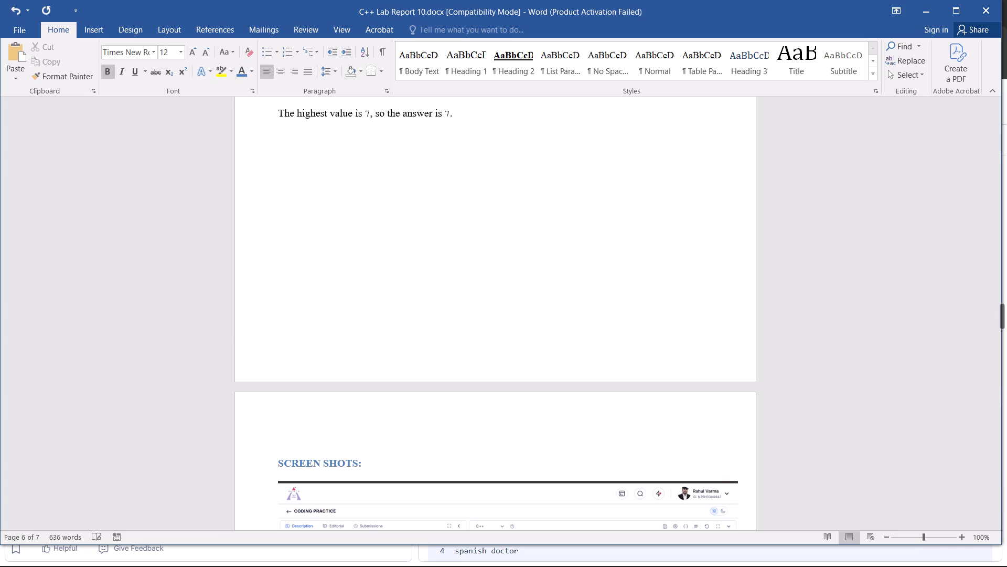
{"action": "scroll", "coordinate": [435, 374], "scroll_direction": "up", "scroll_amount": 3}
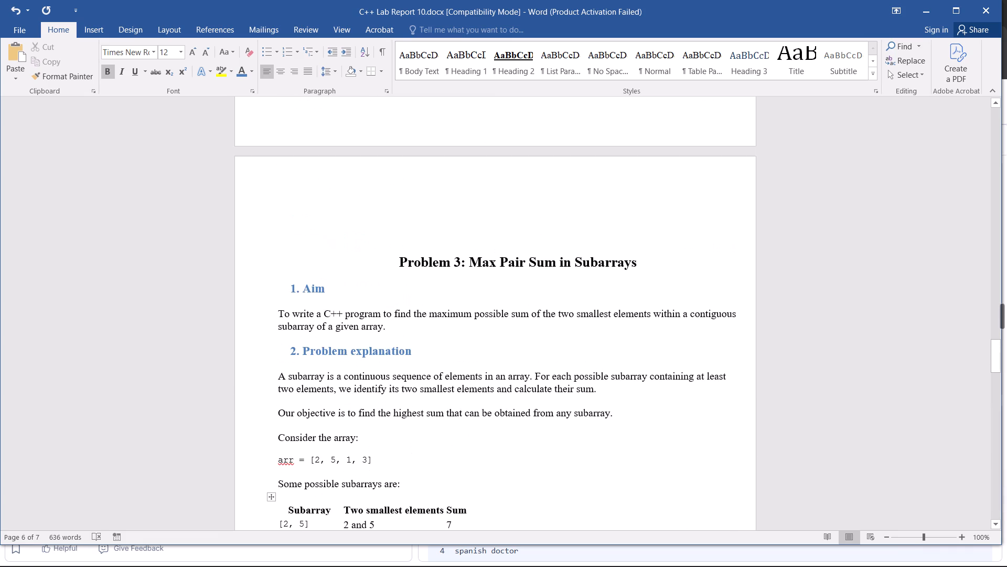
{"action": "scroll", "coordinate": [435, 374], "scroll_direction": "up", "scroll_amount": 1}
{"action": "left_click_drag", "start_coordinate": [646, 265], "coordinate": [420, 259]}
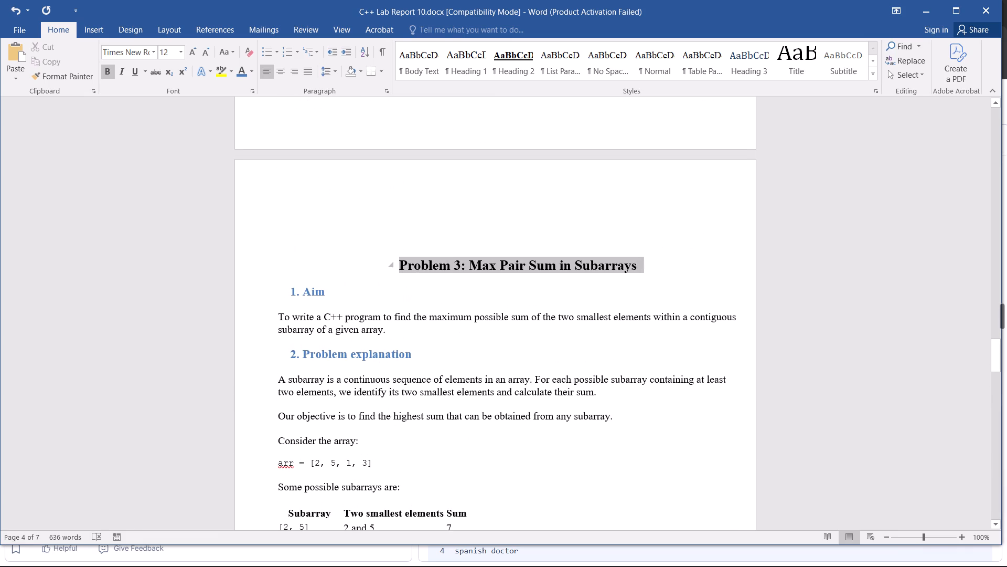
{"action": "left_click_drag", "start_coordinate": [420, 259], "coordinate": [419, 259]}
Format the "1. Aim" heading of Problem 4 in the same medium blue at font size 14.
{"action": "scroll", "coordinate": [529, 354], "scroll_direction": "down", "scroll_amount": 2}
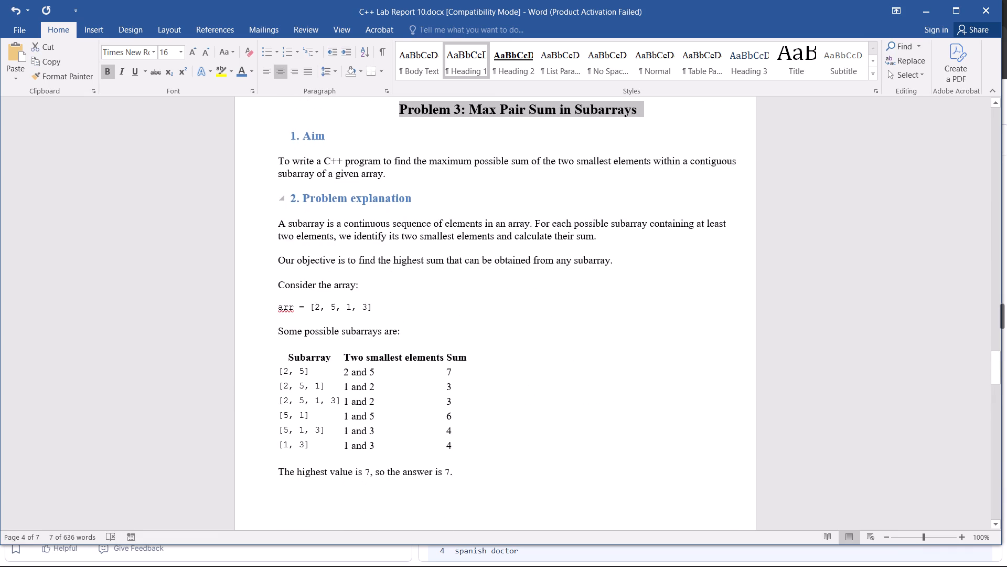
{"action": "scroll", "coordinate": [529, 354], "scroll_direction": "down", "scroll_amount": 3}
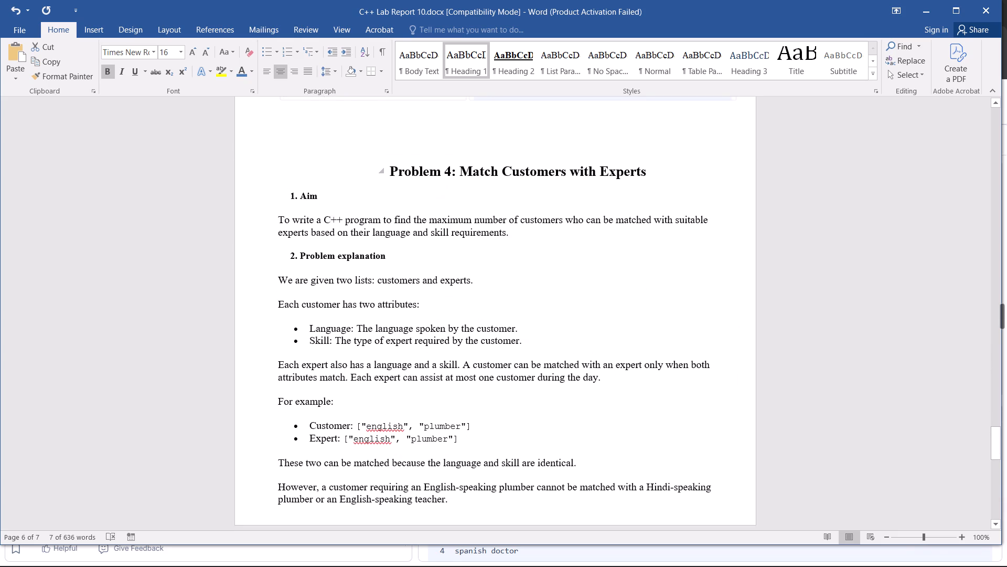
{"action": "scroll", "coordinate": [543, 236], "scroll_direction": "up", "scroll_amount": 1}
{"action": "scroll", "coordinate": [551, 337], "scroll_direction": "up", "scroll_amount": 1}
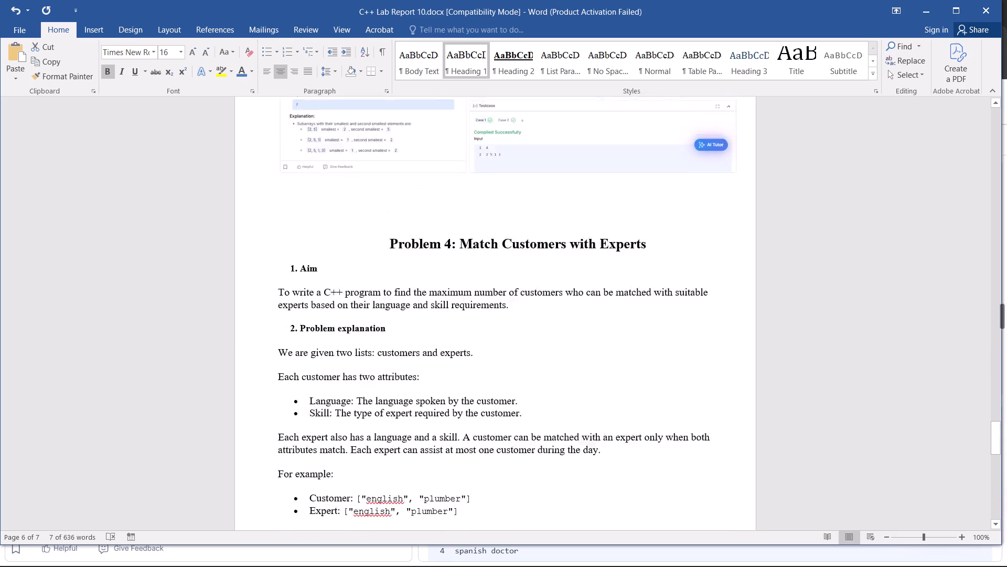
{"action": "scroll", "coordinate": [551, 337], "scroll_direction": "up", "scroll_amount": 1}
{"action": "scroll", "coordinate": [551, 337], "scroll_direction": "down", "scroll_amount": 2}
{"action": "scroll", "coordinate": [397, 179], "scroll_direction": "up", "scroll_amount": 1}
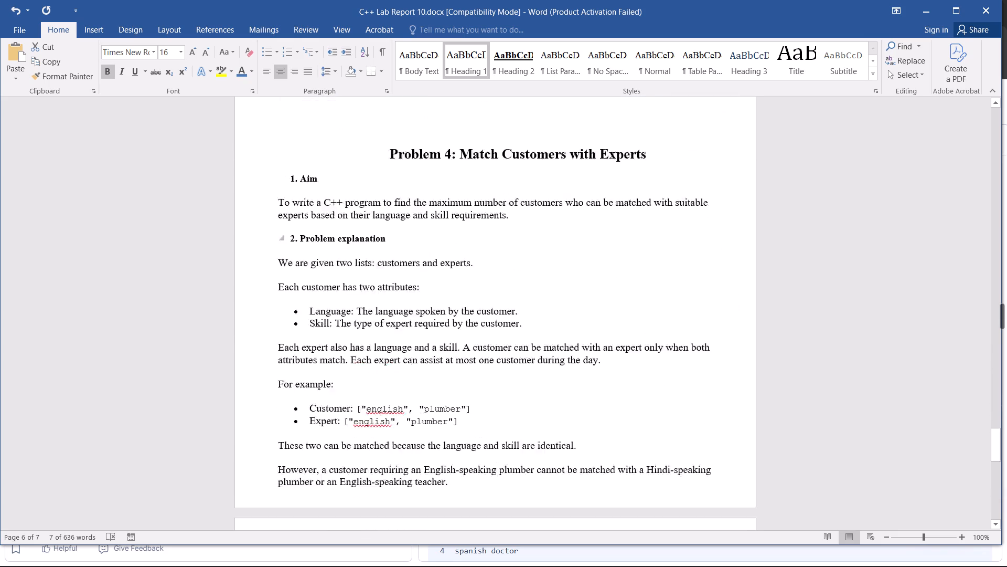
{"action": "scroll", "coordinate": [397, 179], "scroll_direction": "up", "scroll_amount": 1}
{"action": "left_click_drag", "start_coordinate": [330, 320], "coordinate": [284, 320]}
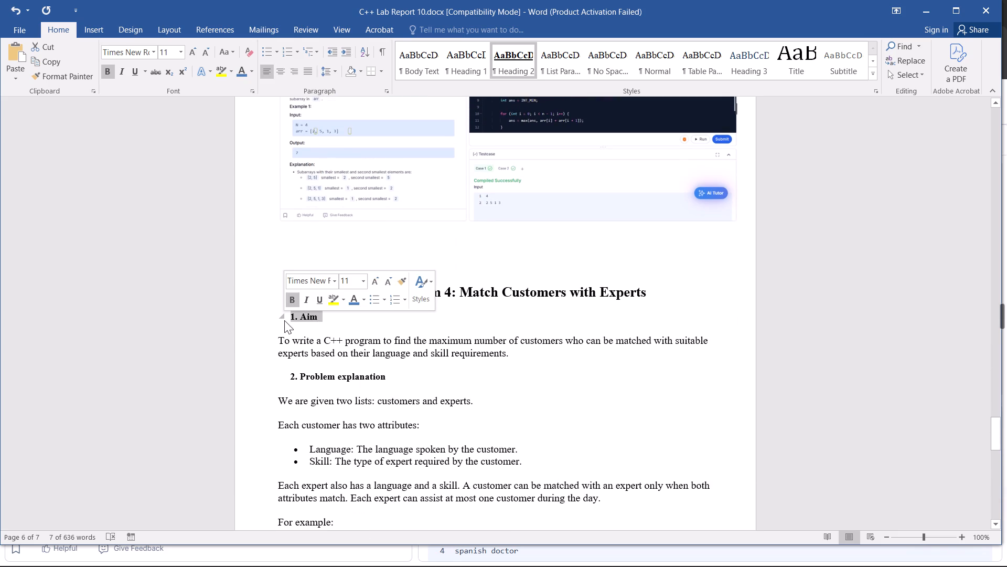
{"action": "left_click", "coordinate": [352, 300]}
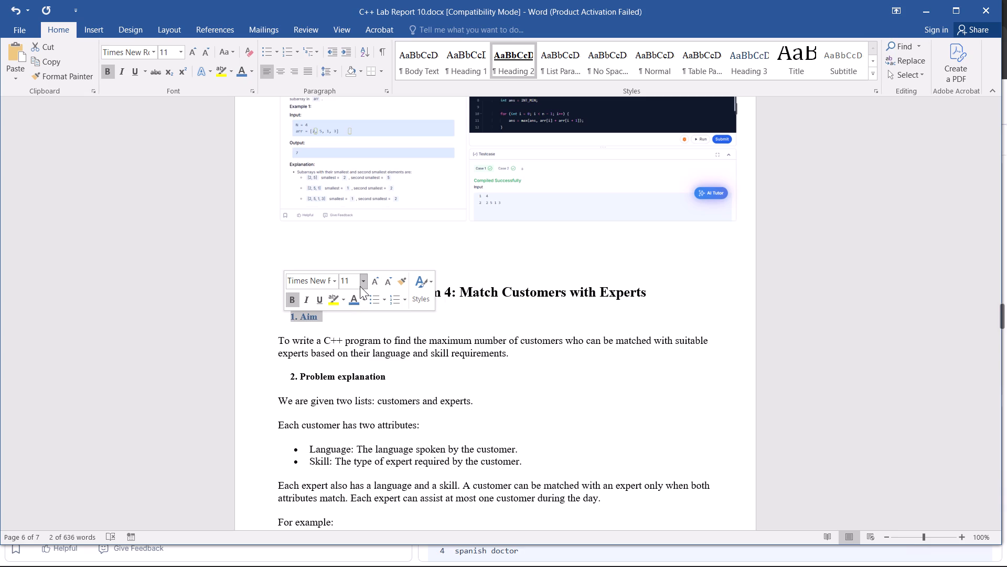
{"action": "left_click", "coordinate": [360, 286]}
{"action": "left_click", "coordinate": [352, 364]}
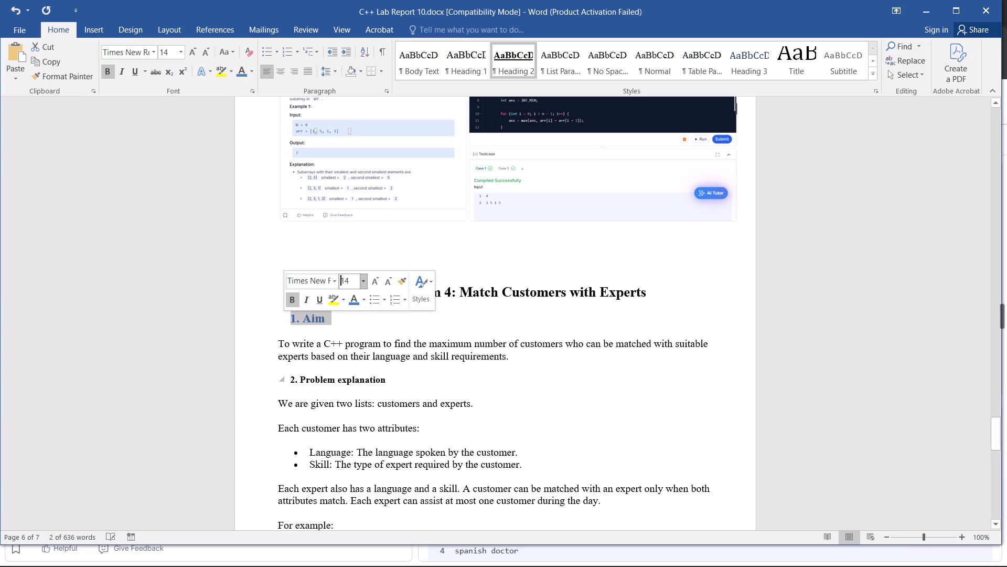
Format the "2. Problem explanation" heading of Problem 4 in the same medium blue at font size 14.
{"action": "left_click_drag", "start_coordinate": [395, 381], "coordinate": [290, 379]}
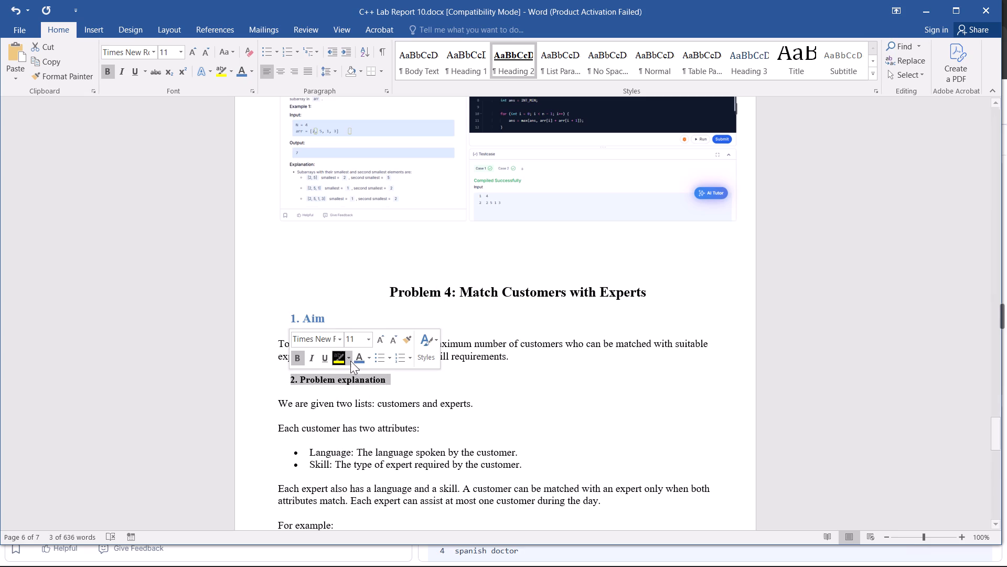
{"action": "left_click", "coordinate": [360, 360]}
{"action": "left_click", "coordinate": [372, 332]}
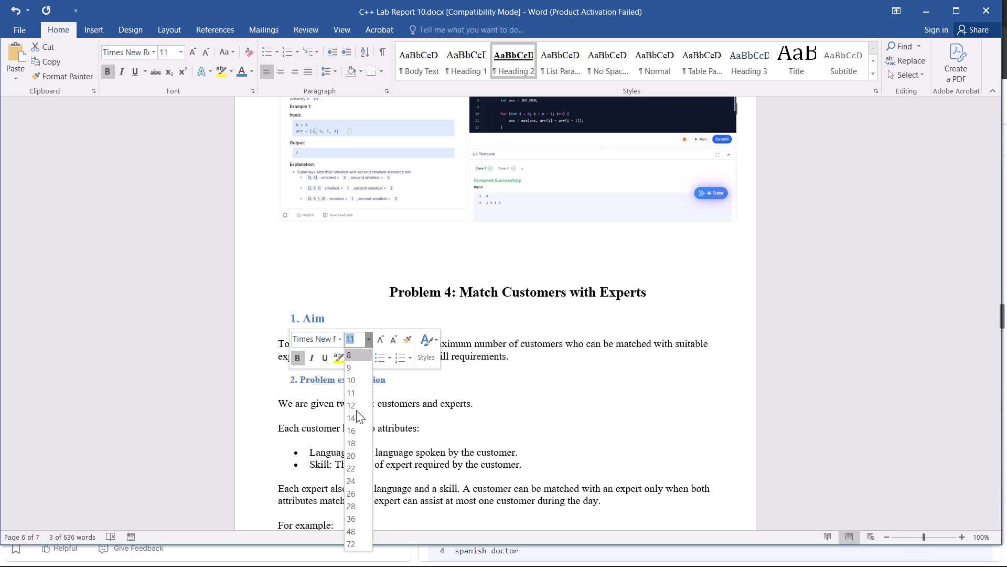
{"action": "left_click", "coordinate": [352, 415]}
{"action": "left_click", "coordinate": [514, 429]}
Colour the "SCREEN SHOTS:" label above the Problem 4 screenshot with the same medium blue.
{"action": "scroll", "coordinate": [514, 429], "scroll_direction": "down", "scroll_amount": 1}
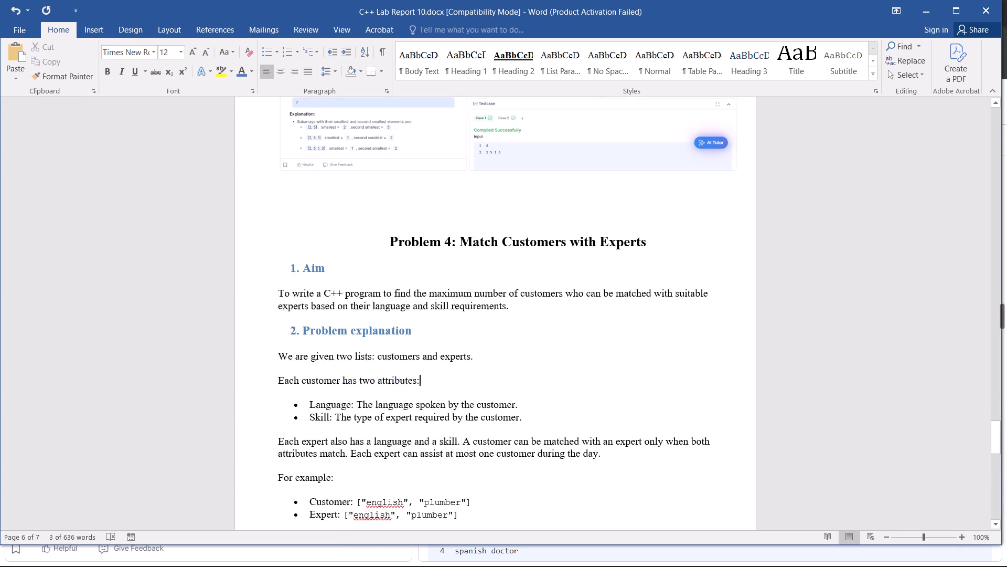
{"action": "scroll", "coordinate": [514, 429], "scroll_direction": "down", "scroll_amount": 1}
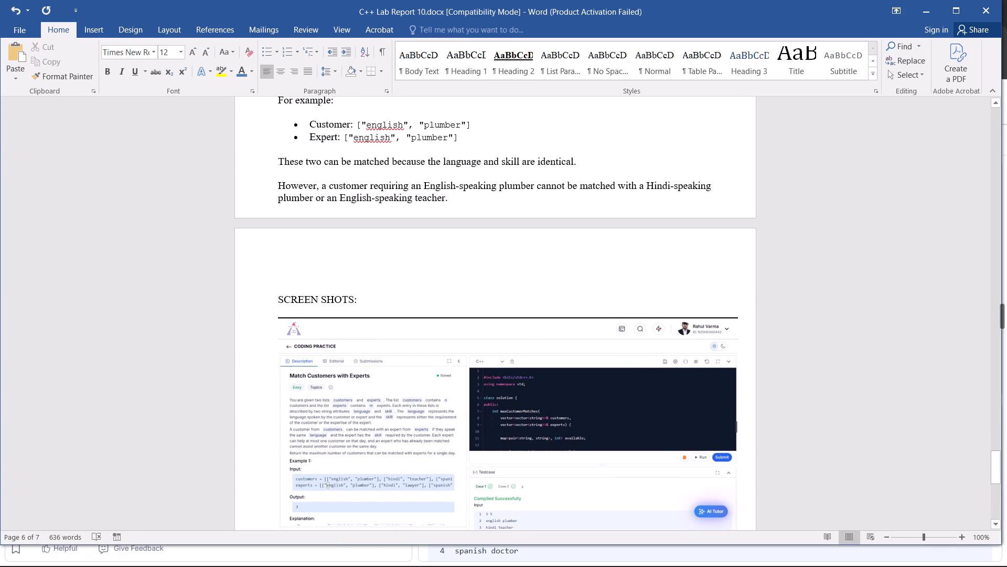
{"action": "left_click_drag", "start_coordinate": [368, 300], "coordinate": [269, 301]}
{"action": "left_click", "coordinate": [342, 281]}
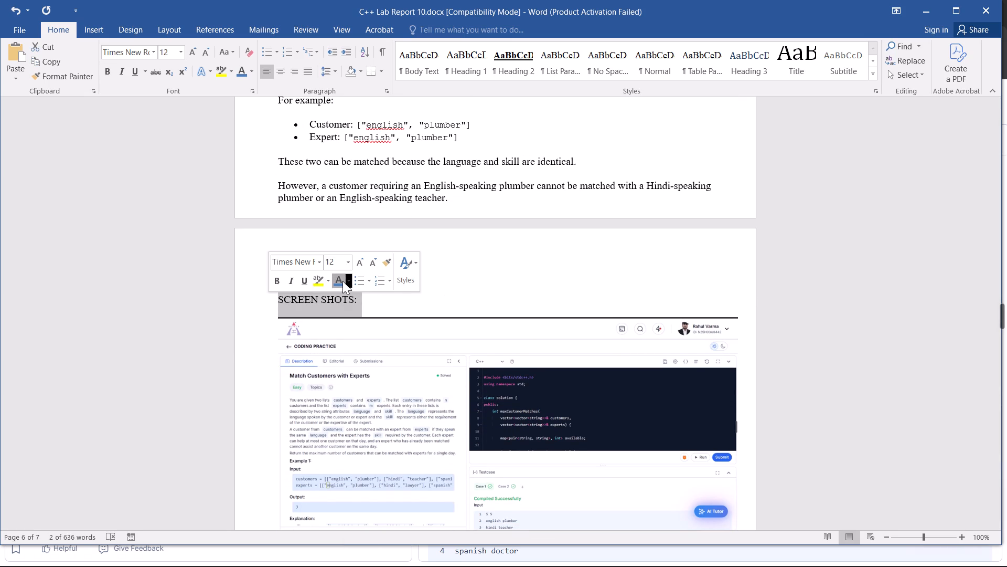
{"action": "left_click", "coordinate": [344, 262]}
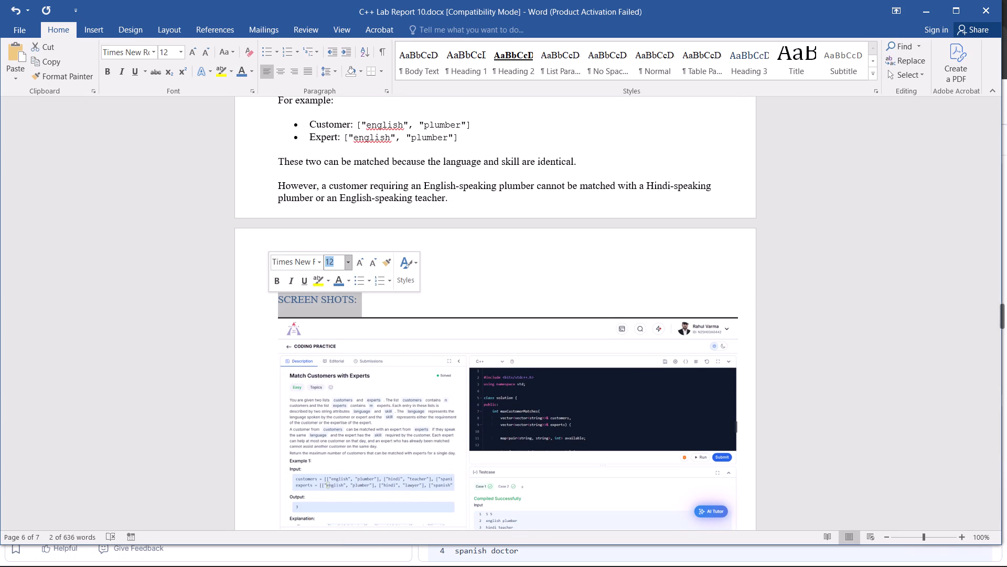
{"action": "left_click", "coordinate": [496, 242]}
Colour the title "Problem 4: Match Customers with Experts" dark purple.
{"action": "scroll", "coordinate": [496, 242], "scroll_direction": "up", "scroll_amount": 1}
{"action": "scroll", "coordinate": [496, 242], "scroll_direction": "down", "scroll_amount": 1}
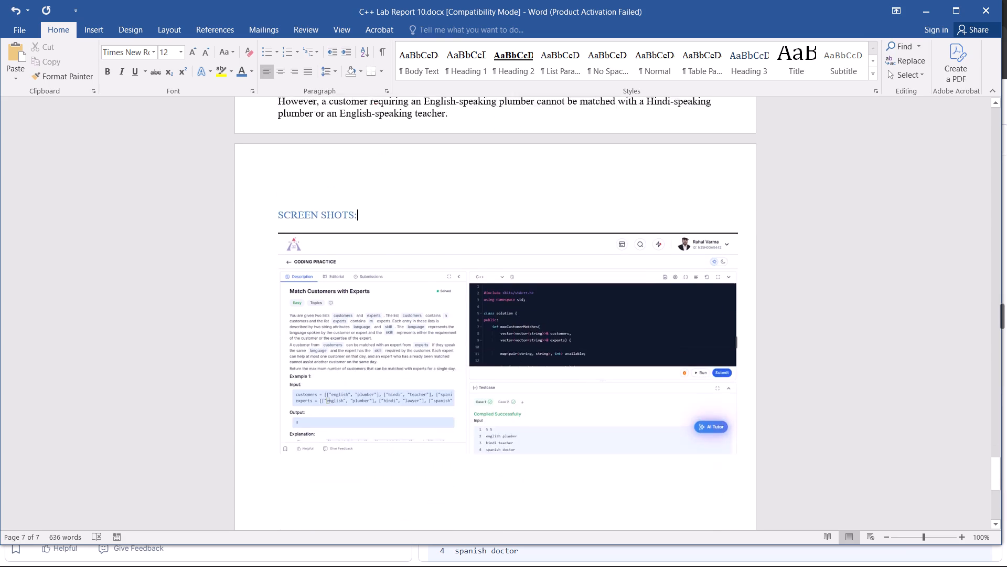
{"action": "scroll", "coordinate": [496, 242], "scroll_direction": "down", "scroll_amount": 1}
{"action": "scroll", "coordinate": [496, 242], "scroll_direction": "up", "scroll_amount": 3}
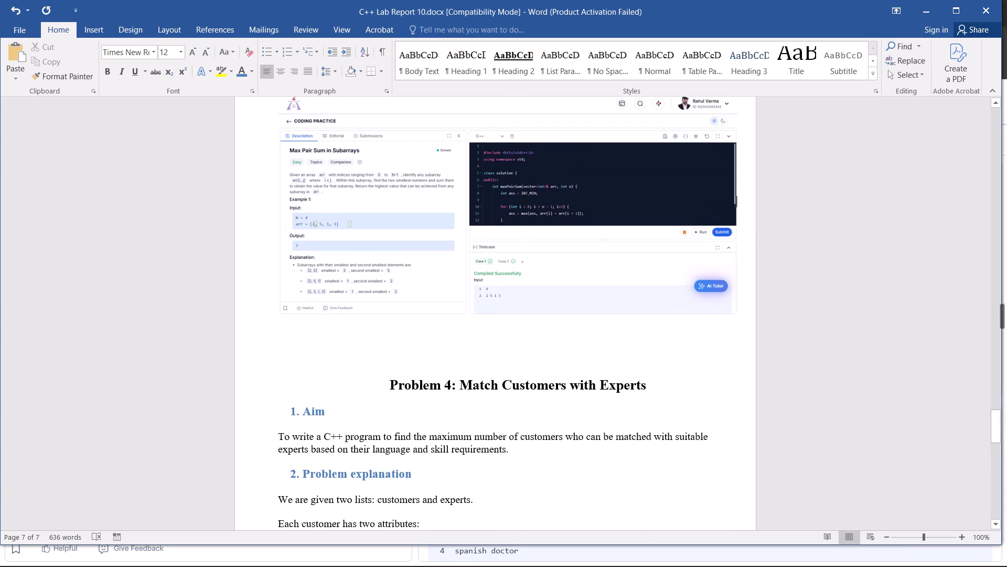
{"action": "left_click_drag", "start_coordinate": [654, 382], "coordinate": [392, 385]}
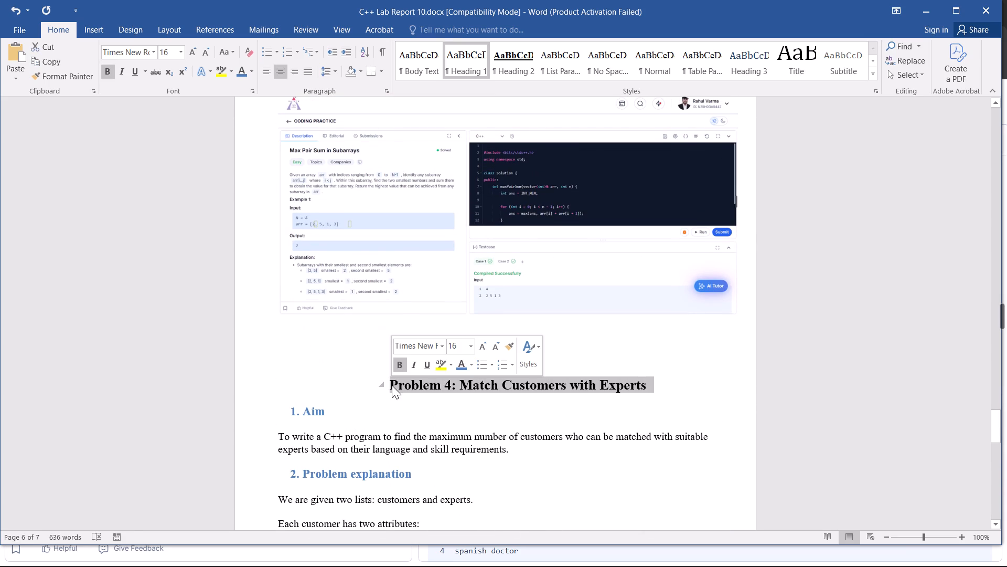
{"action": "left_click", "coordinate": [470, 363]}
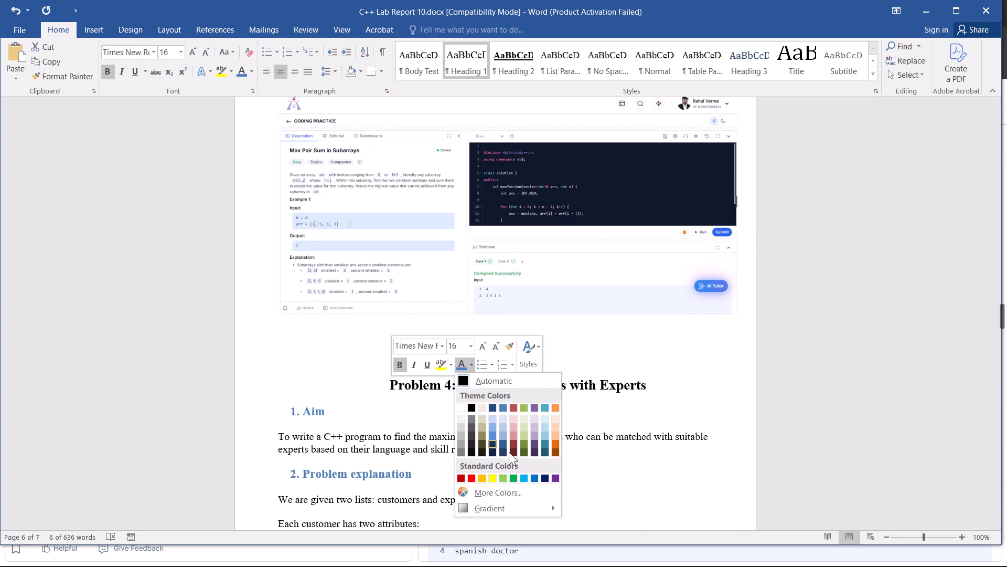
{"action": "left_click", "coordinate": [530, 444]}
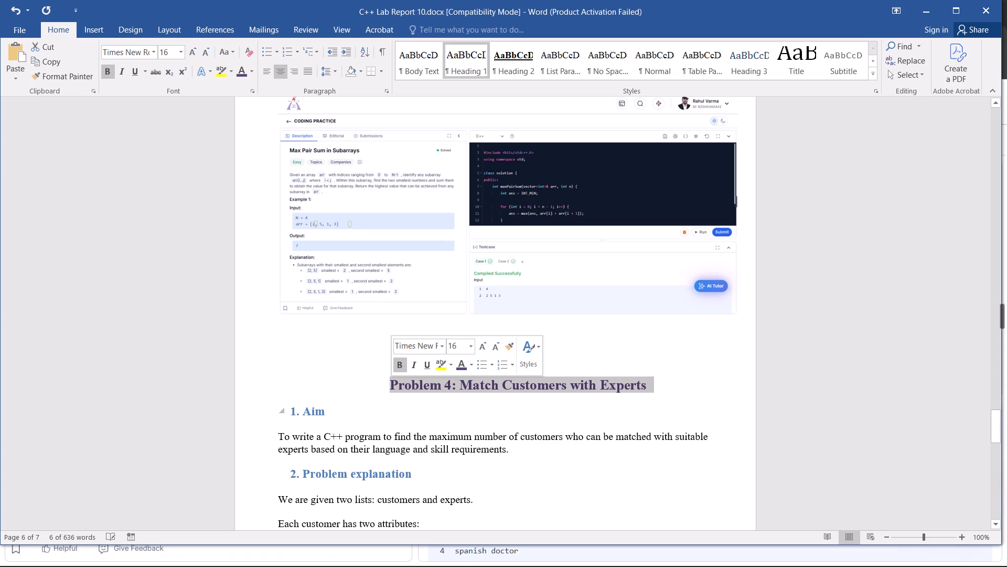
{"action": "left_click", "coordinate": [607, 403]}
Colour the title "Problem 3: Max Pair Sum in Subarrays" with the same dark purple.
{"action": "scroll", "coordinate": [703, 372], "scroll_direction": "up", "scroll_amount": 2}
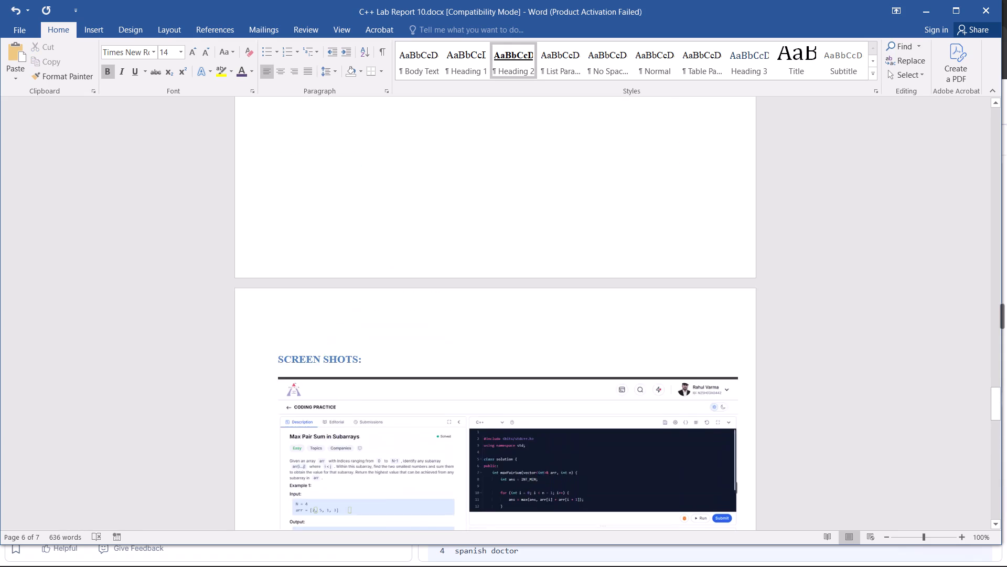
{"action": "scroll", "coordinate": [703, 372], "scroll_direction": "up", "scroll_amount": 3}
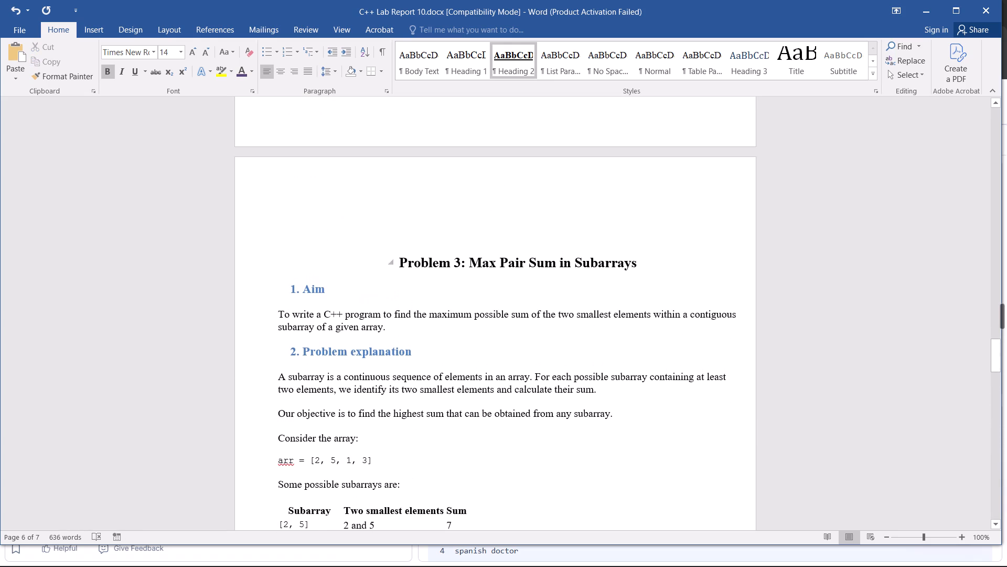
{"action": "left_click_drag", "start_coordinate": [641, 259], "coordinate": [419, 255]}
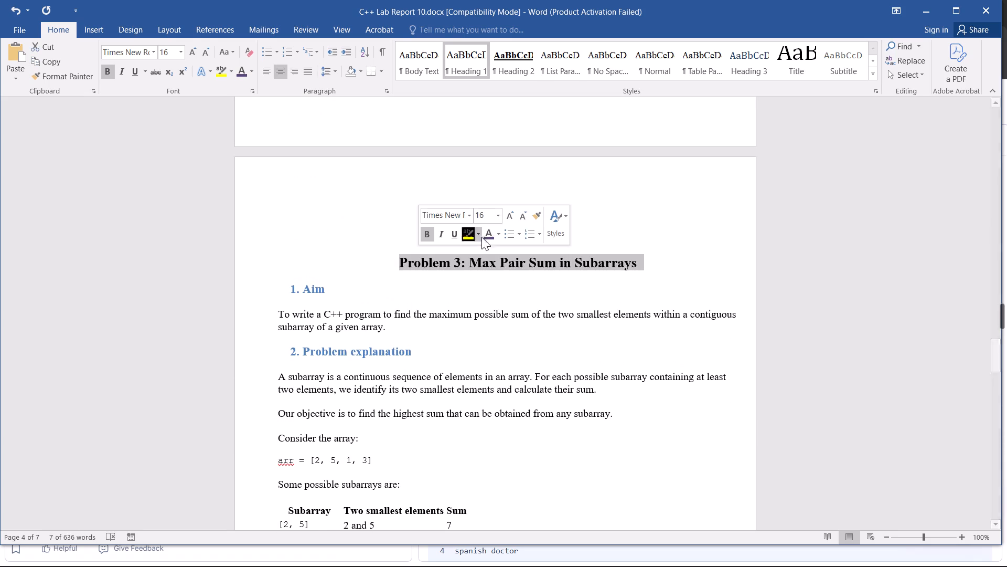
{"action": "left_click", "coordinate": [494, 234]}
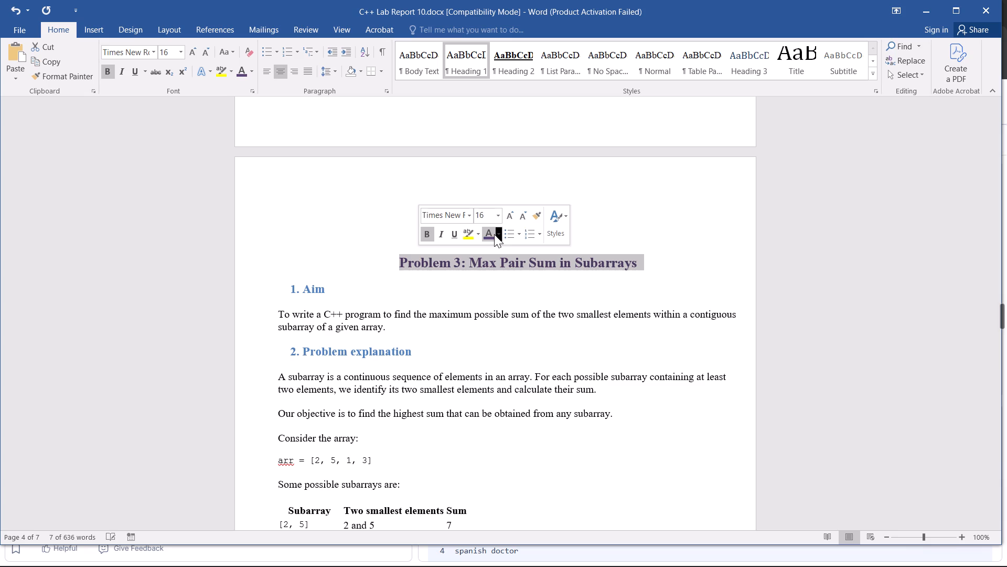
{"action": "left_click", "coordinate": [676, 206]}
Review the titles, headings and screenshot labels of the problems across the report pages for consistent formatting.
{"action": "scroll", "coordinate": [522, 313], "scroll_direction": "down", "scroll_amount": 2}
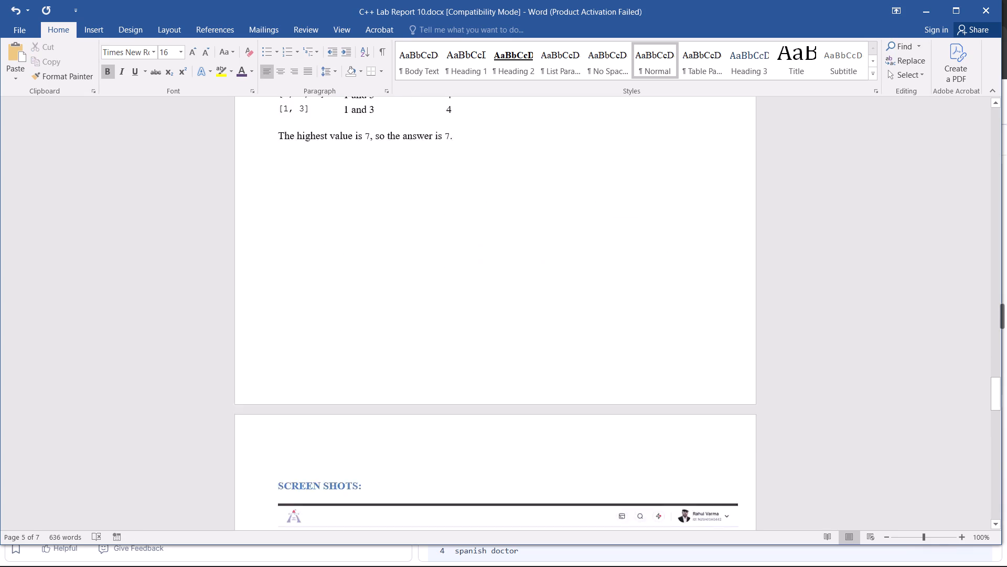
{"action": "scroll", "coordinate": [522, 313], "scroll_direction": "down", "scroll_amount": 1}
{"action": "scroll", "coordinate": [477, 278], "scroll_direction": "down", "scroll_amount": 2}
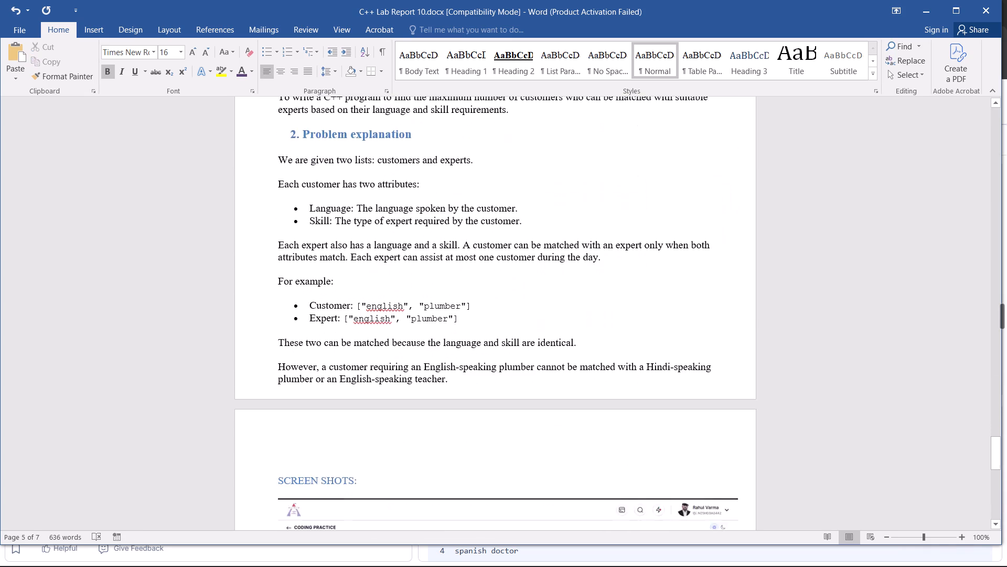
{"action": "scroll", "coordinate": [477, 278], "scroll_direction": "down", "scroll_amount": 2}
{"action": "scroll", "coordinate": [477, 278], "scroll_direction": "up", "scroll_amount": 4}
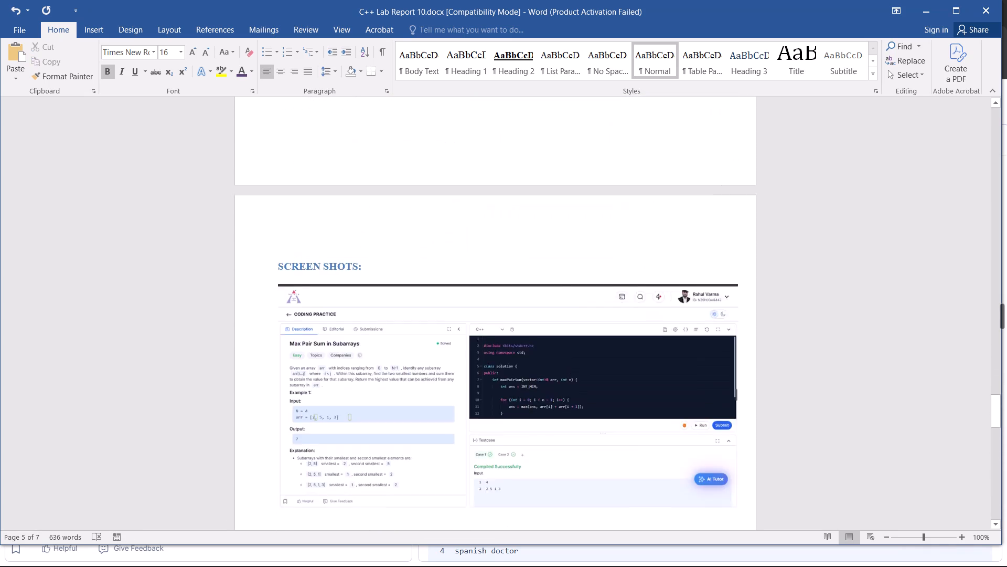
{"action": "scroll", "coordinate": [477, 278], "scroll_direction": "up", "scroll_amount": 6}
{"action": "scroll", "coordinate": [477, 278], "scroll_direction": "down", "scroll_amount": 1}
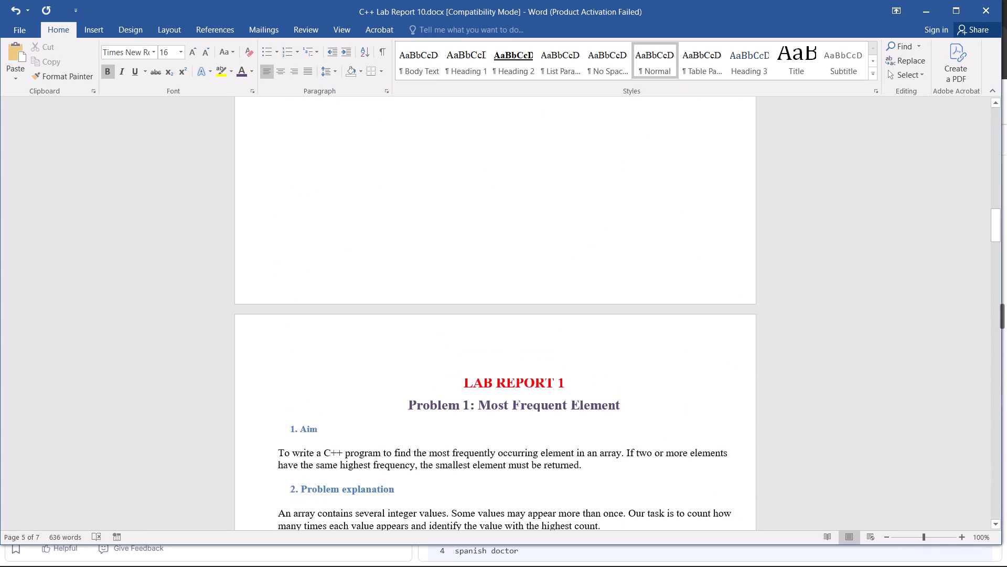
Reduce the blank space above the Problem 2 title at the top of its page and shift the title toward the centre with leading spaces.
{"action": "scroll", "coordinate": [477, 278], "scroll_direction": "down", "scroll_amount": 4}
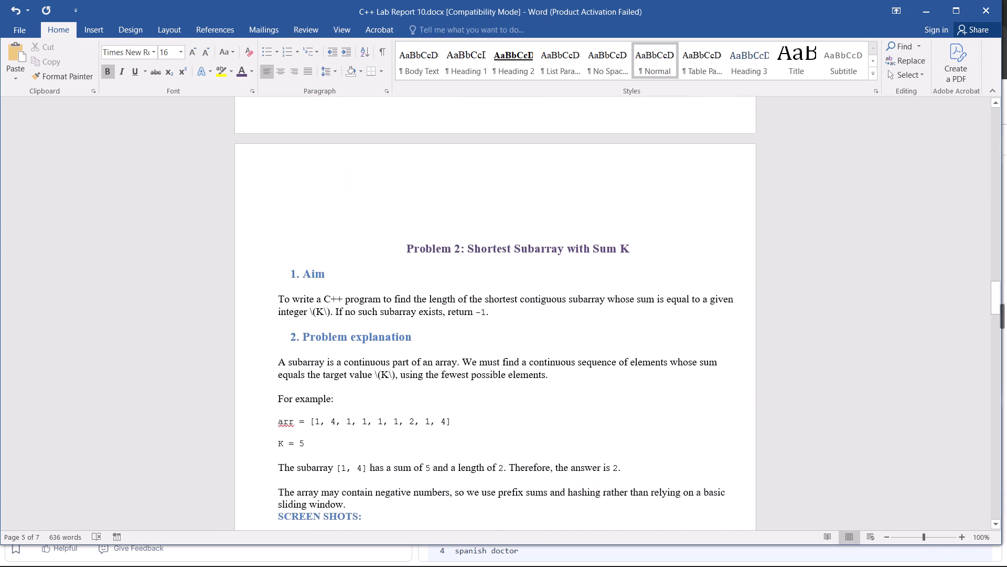
{"action": "left_click", "coordinate": [410, 241]}
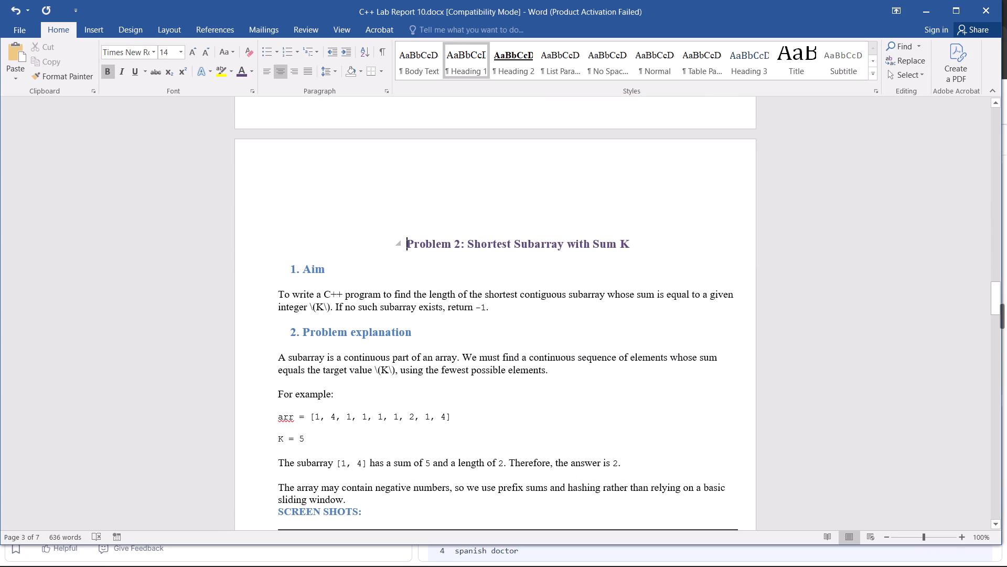
{"action": "key", "text": "BackSpace"}
{"action": "key", "text": "BackSpace"}
{"action": "key", "text": "BackSpace"}
{"action": "key", "text": "BackSpace"}
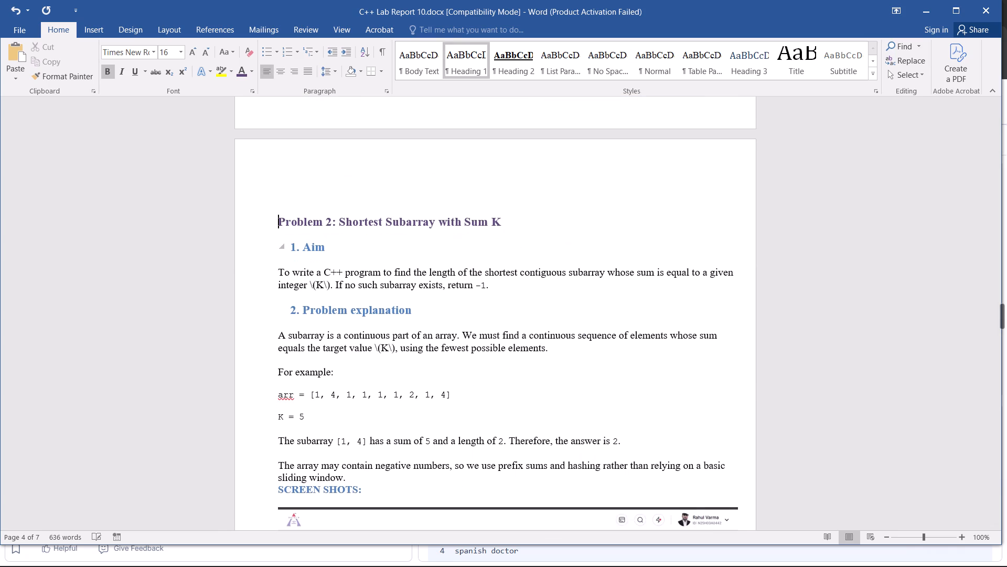
{"action": "key", "text": "BackSpace"}
{"action": "key", "text": "BackSpace"}
{"action": "key", "text": "Return"}
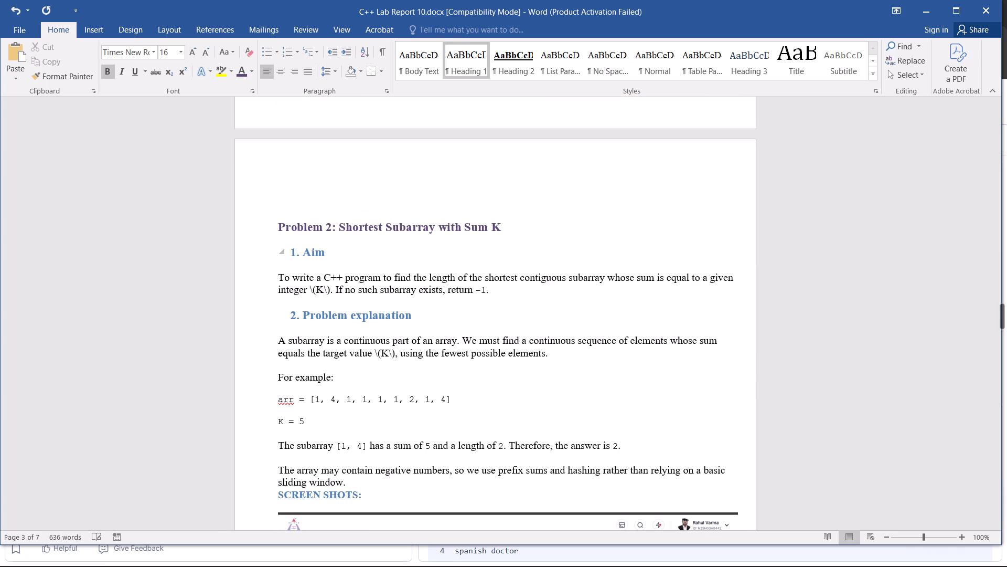
{"action": "key", "text": "space"}
{"action": "key", "text": "space"}
{"action": "key", "text": "space"}
{"action": "key", "text": "space"}
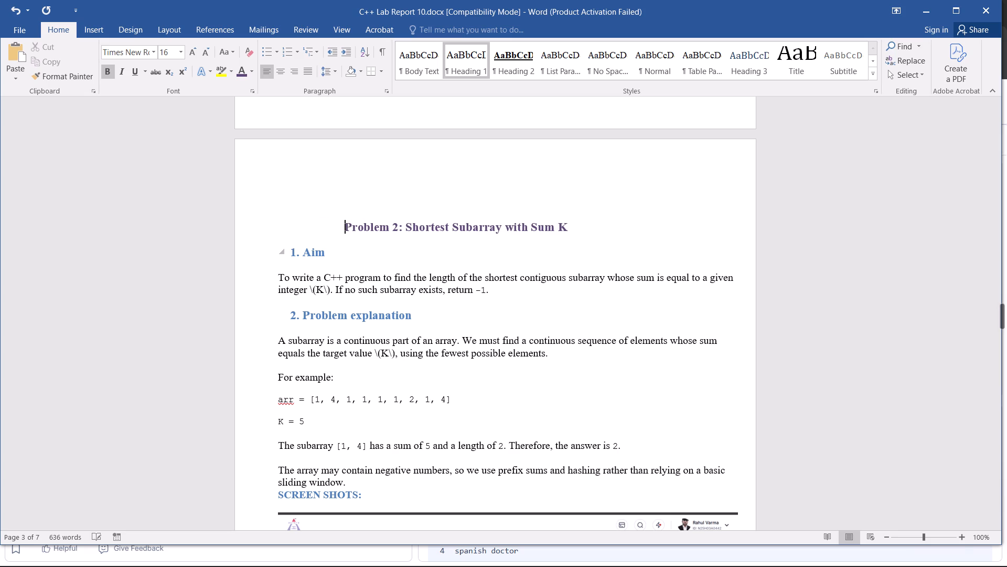
{"action": "key", "text": "space"}
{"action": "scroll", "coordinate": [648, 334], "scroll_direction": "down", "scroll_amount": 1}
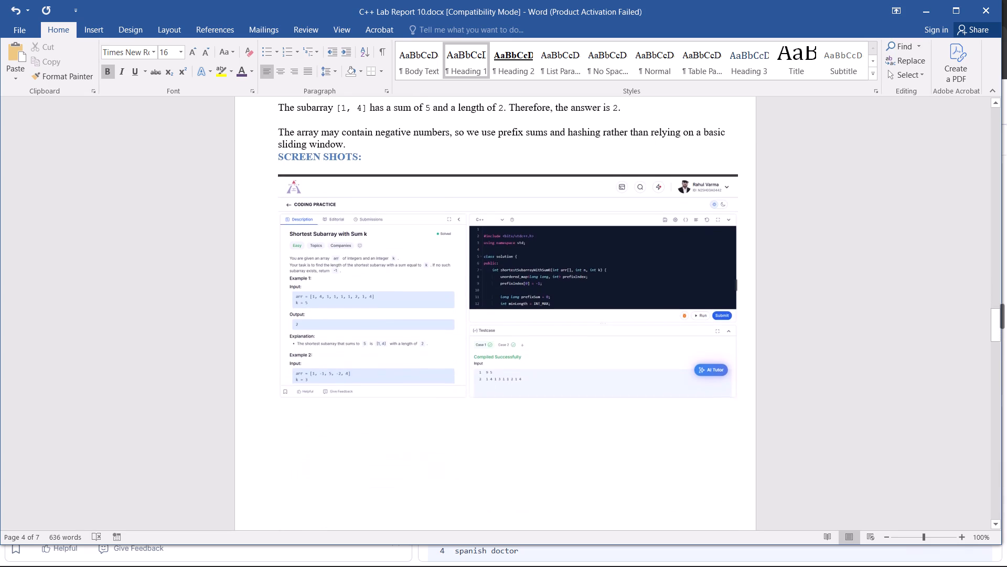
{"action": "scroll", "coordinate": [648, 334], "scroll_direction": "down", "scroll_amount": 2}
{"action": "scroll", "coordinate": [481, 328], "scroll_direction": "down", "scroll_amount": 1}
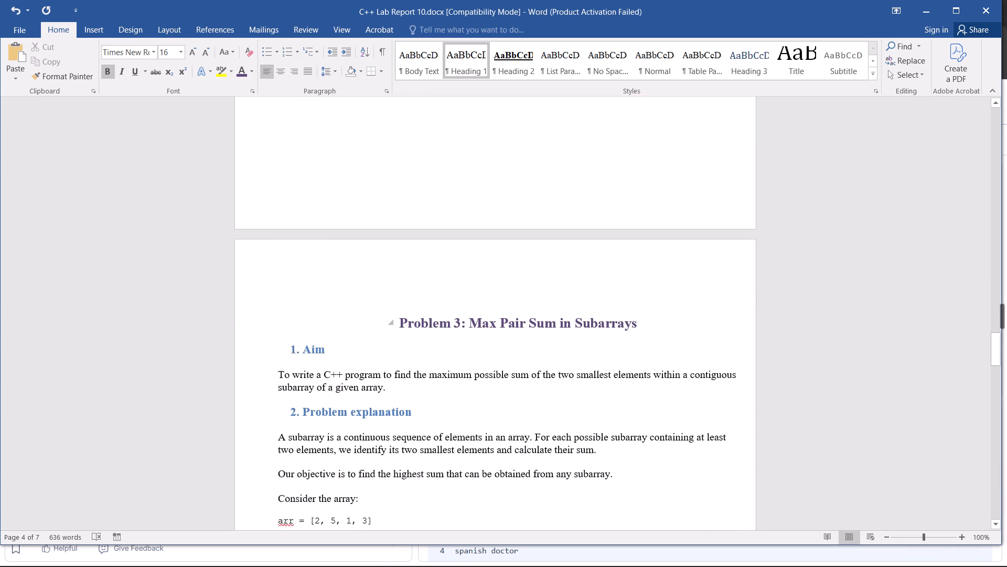
Remove the blank lines above Problem 3's SCREEN SHOTS label so it sits directly below the sentence "The highest value is 7, so the answer is 7.".
{"action": "scroll", "coordinate": [481, 328], "scroll_direction": "down", "scroll_amount": 2}
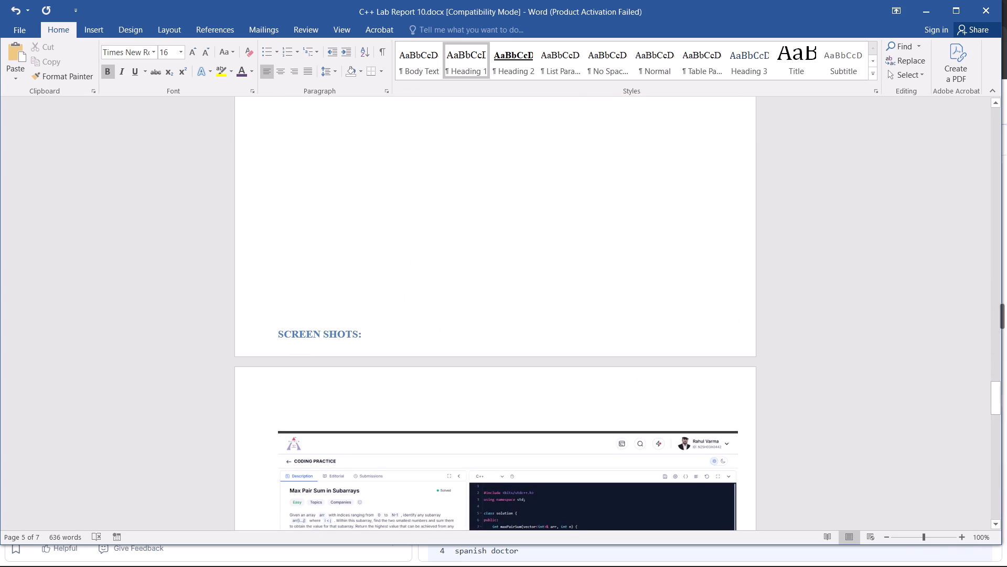
{"action": "left_click", "coordinate": [280, 330]}
{"action": "key", "text": "Return"}
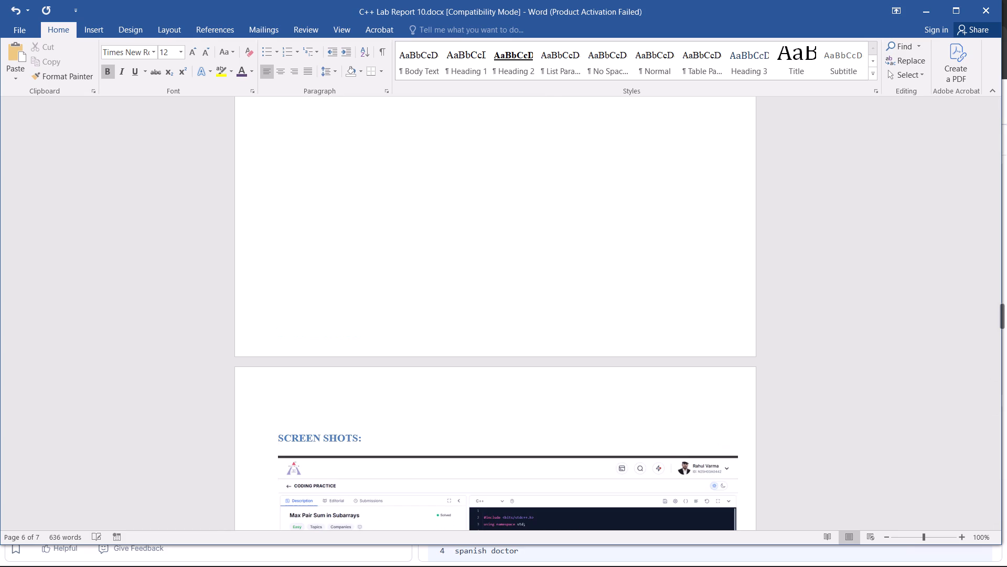
{"action": "key", "text": "BackSpace"}
{"action": "key", "text": "BackSpace"}
{"action": "key", "text": "BackSpace"}
{"action": "key", "text": "BackSpace"}
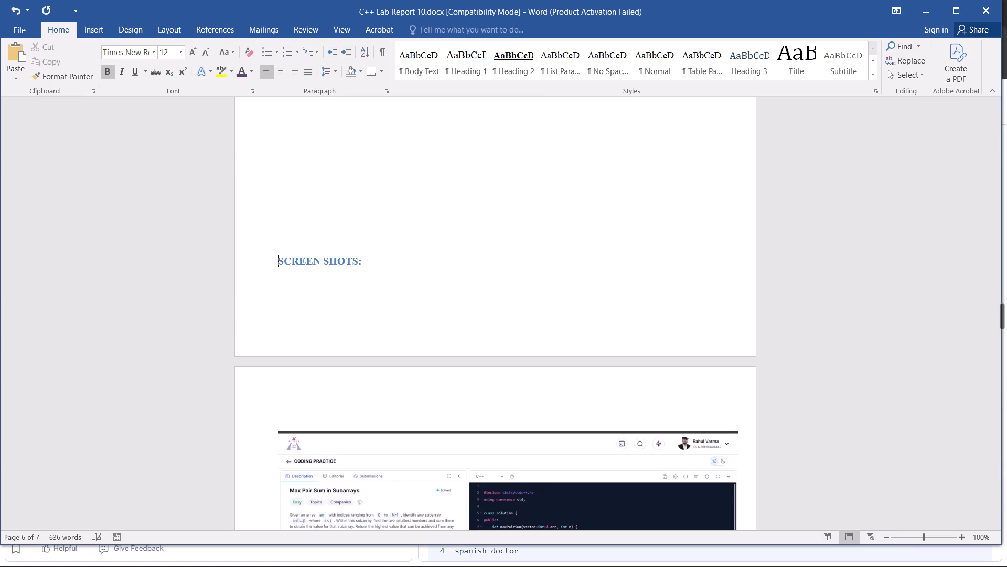
{"action": "key", "text": "BackSpace"}
{"action": "key", "text": "BackSpace"}
{"action": "key", "text": "BackSpace"}
{"action": "key", "text": "BackSpace"}
{"action": "key", "text": "BackSpace"}
{"action": "key", "text": "BackSpace"}
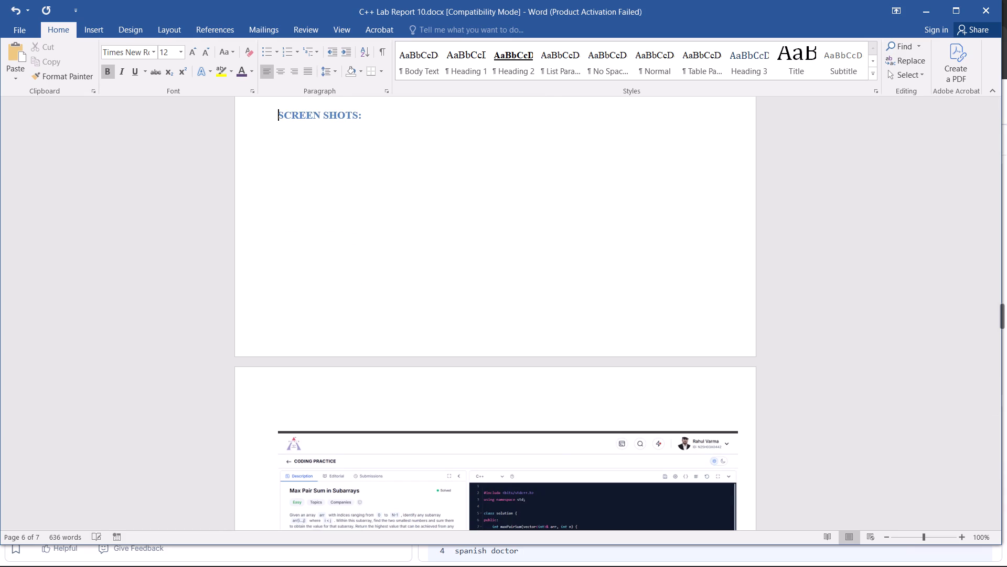
{"action": "scroll", "coordinate": [280, 330], "scroll_direction": "up", "scroll_amount": 1}
{"action": "key", "text": "BackSpace"}
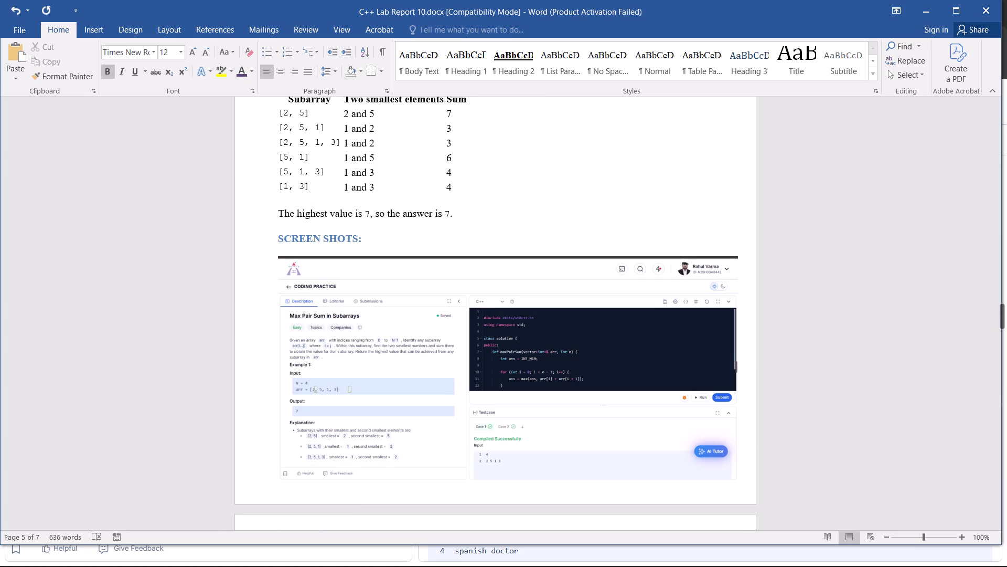
Remove the blank space above and before the title "Problem 4: Match Customers with Experts" and center the title on its page.
{"action": "scroll", "coordinate": [439, 409], "scroll_direction": "down", "scroll_amount": 2}
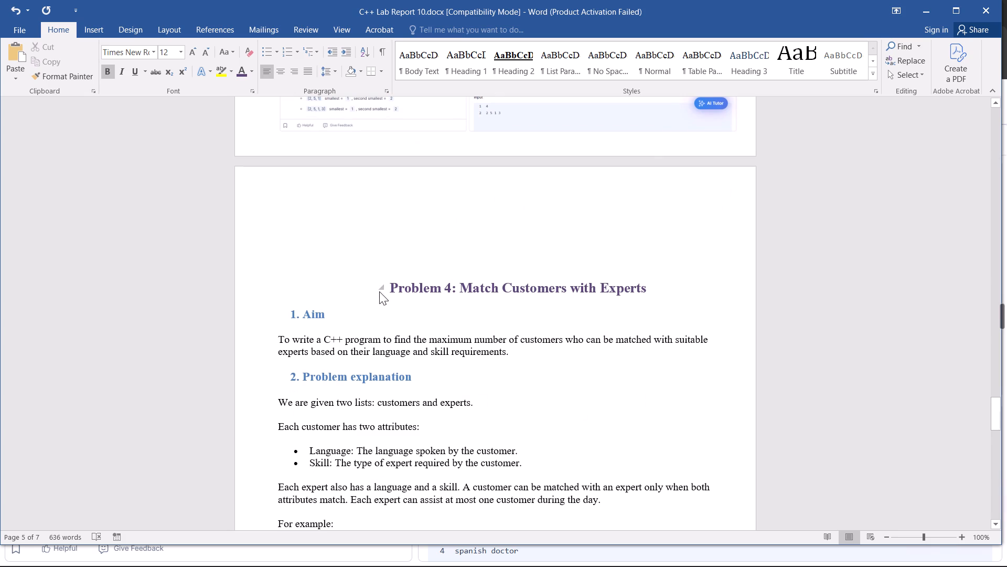
{"action": "left_click", "coordinate": [389, 283]}
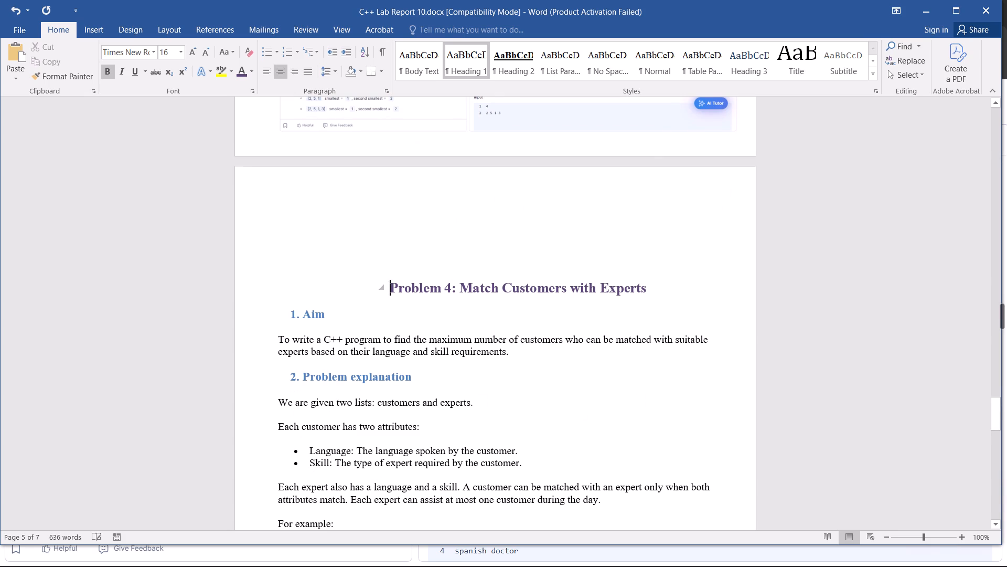
{"action": "key", "text": "BackSpace"}
{"action": "key", "text": "BackSpace"}
{"action": "key", "text": "BackSpace"}
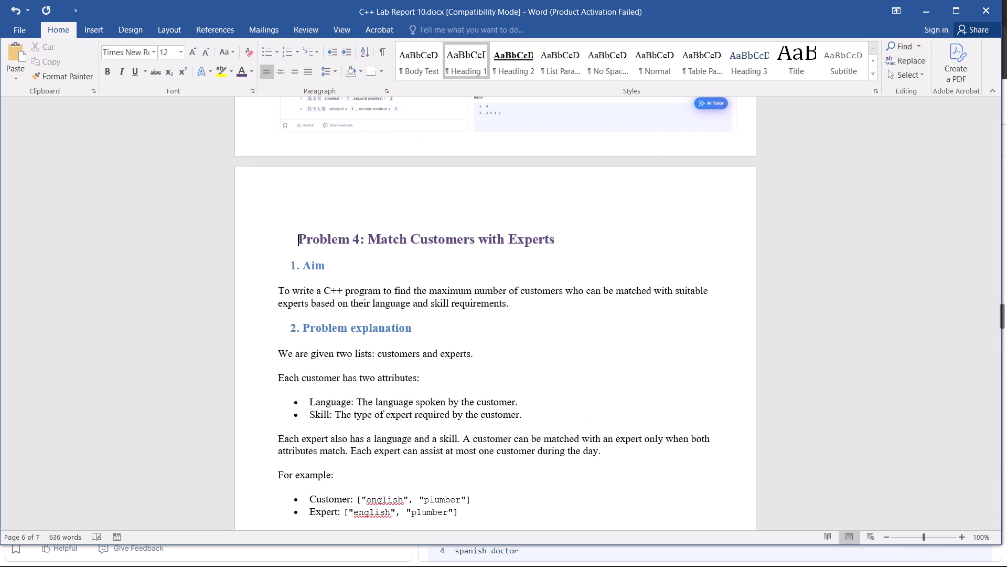
{"action": "key", "text": "BackSpace"}
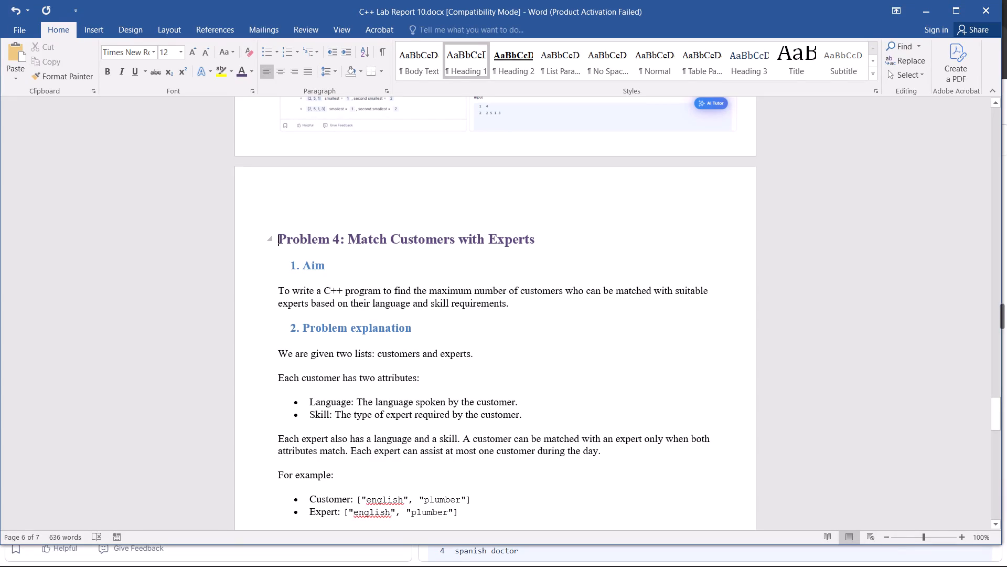
{"action": "left_click_drag", "start_coordinate": [537, 235], "coordinate": [275, 235]}
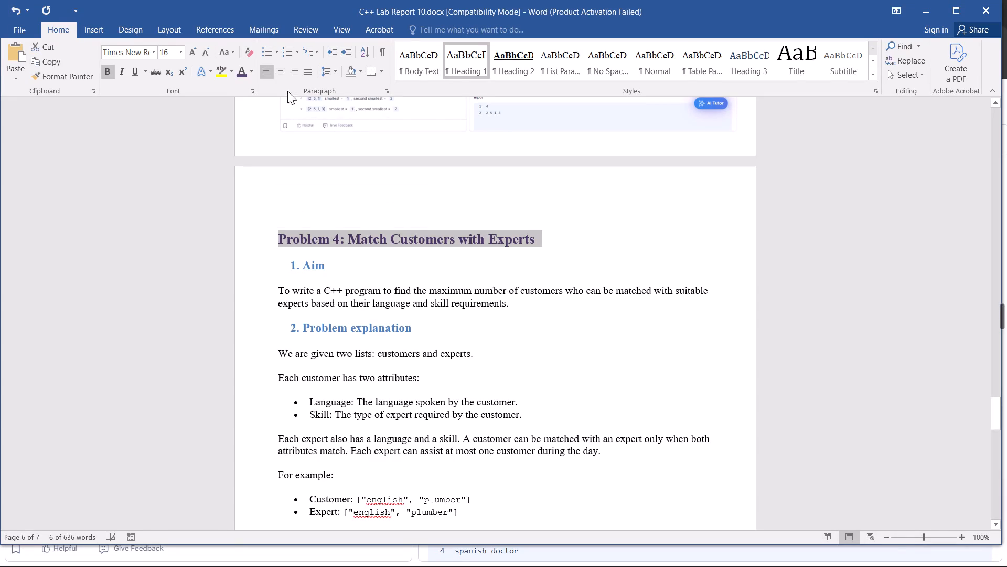
{"action": "left_click", "coordinate": [284, 72]}
{"action": "left_click", "coordinate": [518, 271]}
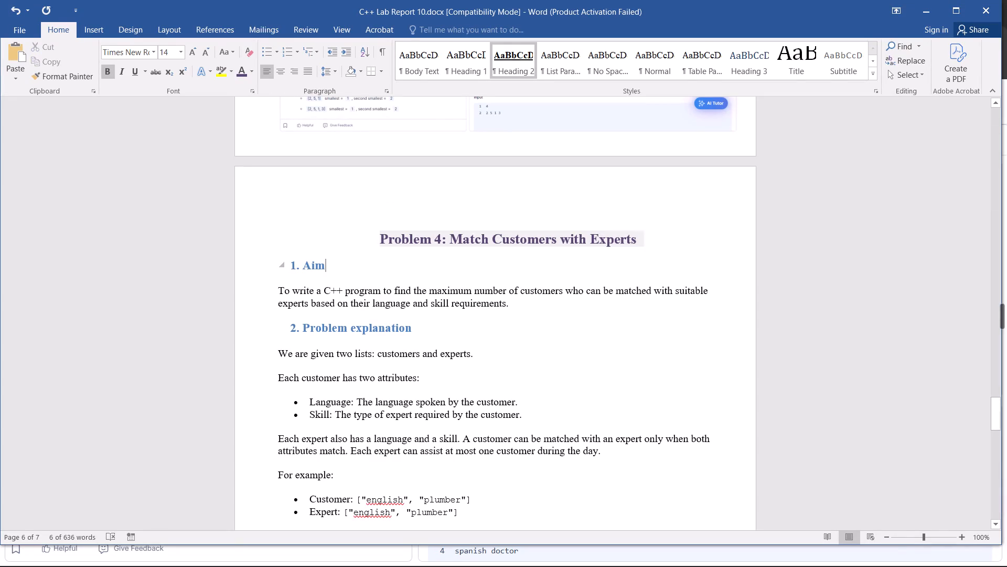
Review the layout of the report from the Problem 4 screenshot back through the earlier pages to the certificate page.
{"action": "scroll", "coordinate": [518, 271], "scroll_direction": "down", "scroll_amount": 2}
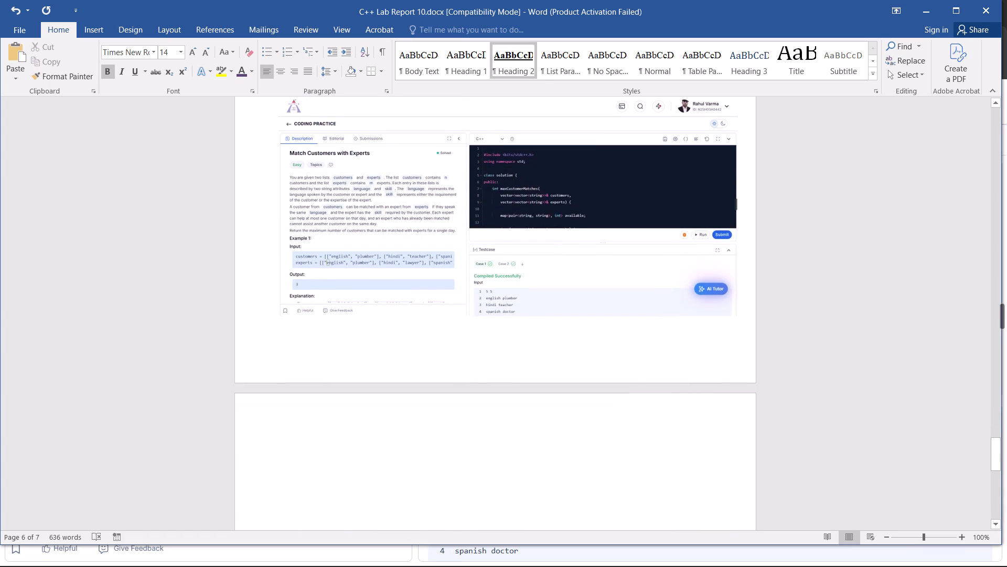
{"action": "scroll", "coordinate": [518, 271], "scroll_direction": "down", "scroll_amount": 1}
{"action": "scroll", "coordinate": [518, 271], "scroll_direction": "up", "scroll_amount": 8}
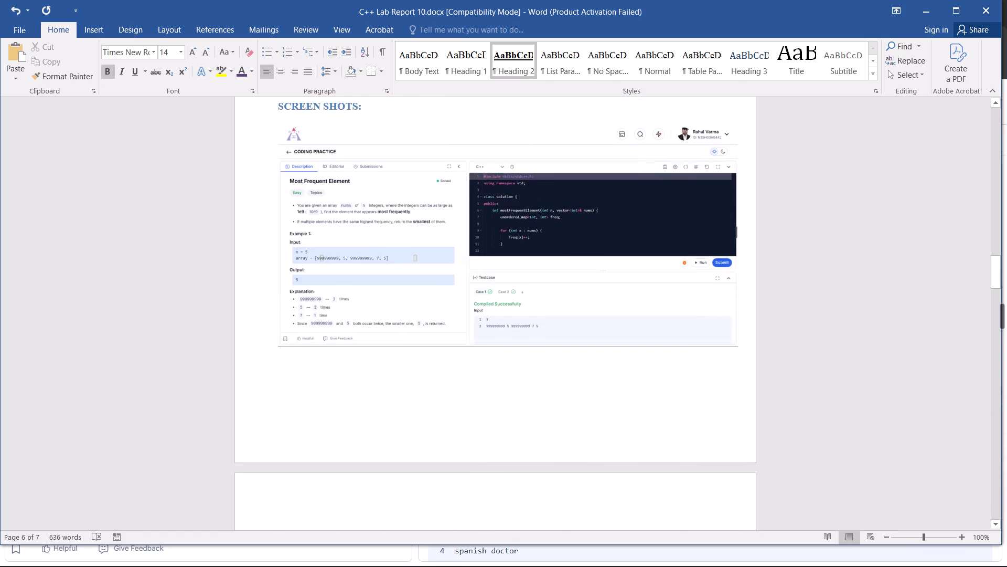
{"action": "scroll", "coordinate": [518, 271], "scroll_direction": "up", "scroll_amount": 6}
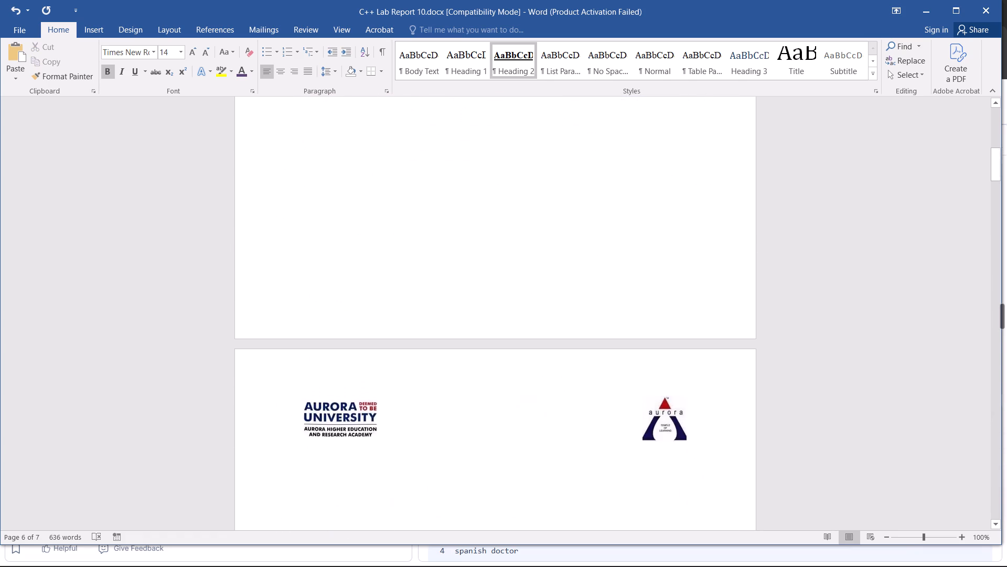
{"action": "scroll", "coordinate": [518, 271], "scroll_direction": "up", "scroll_amount": 2}
{"action": "scroll", "coordinate": [518, 271], "scroll_direction": "down", "scroll_amount": 6}
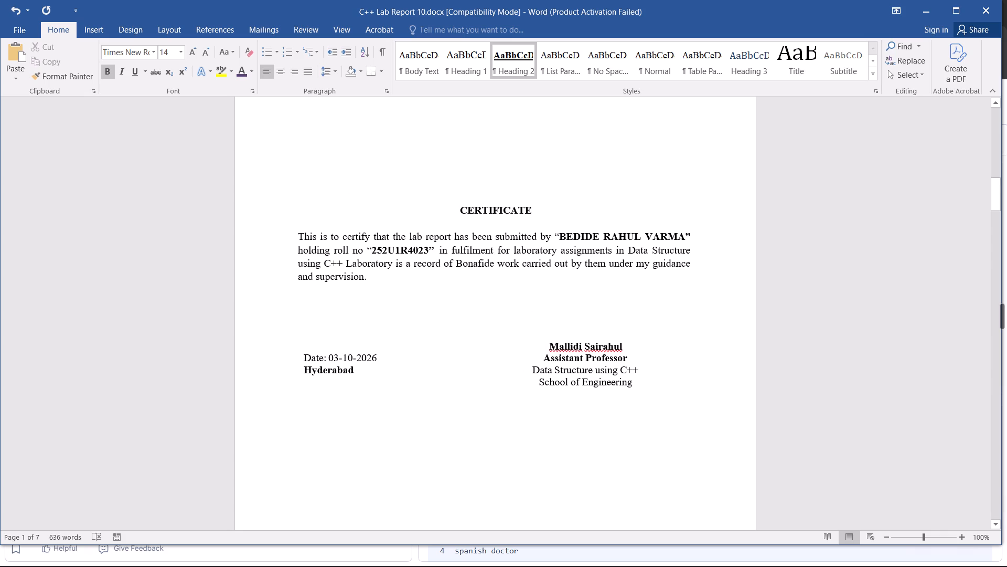
{"action": "scroll", "coordinate": [518, 271], "scroll_direction": "down", "scroll_amount": 2}
Delete the subject name "Data Structure using C++" before "Laboratory" in the certificate paragraph.
{"action": "left_click_drag", "start_coordinate": [630, 250], "coordinate": [365, 270]}
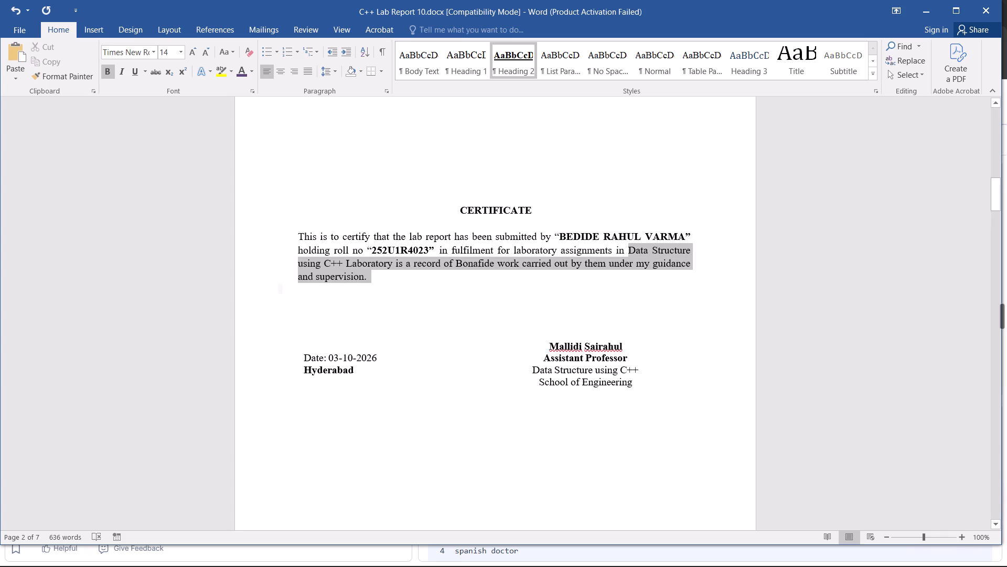
{"action": "left_click_drag", "start_coordinate": [365, 270], "coordinate": [341, 265]}
{"action": "key", "text": "BackSpace"}
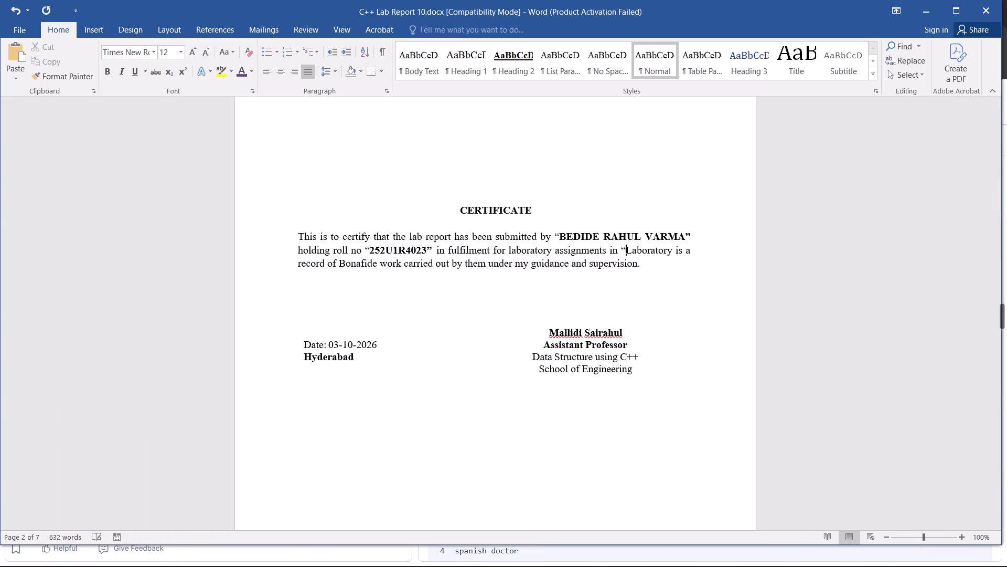
{"action": "key", "text": "shift+quotedbl"}
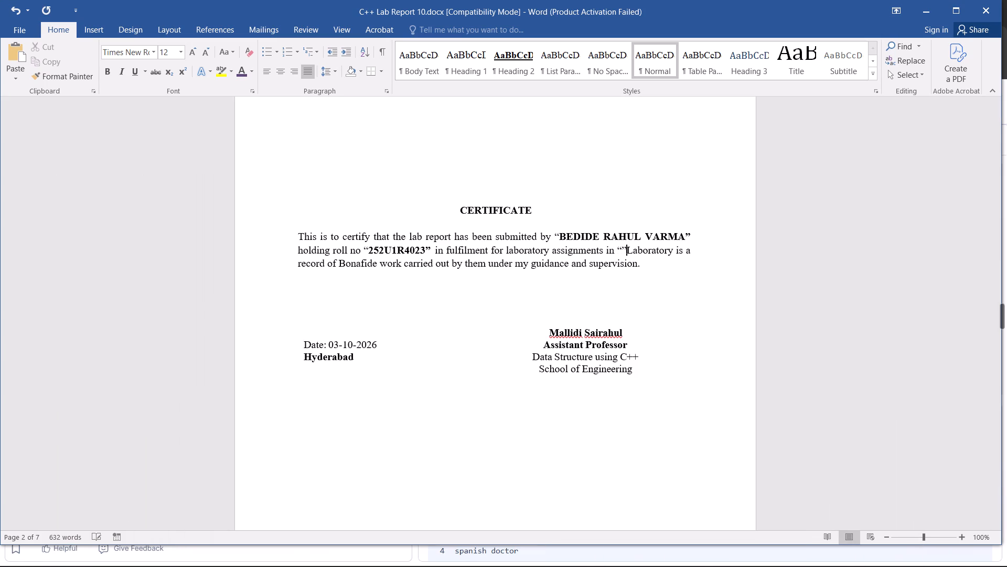
{"action": "key", "text": "Left"}
{"action": "key", "text": "ctrl+v"}
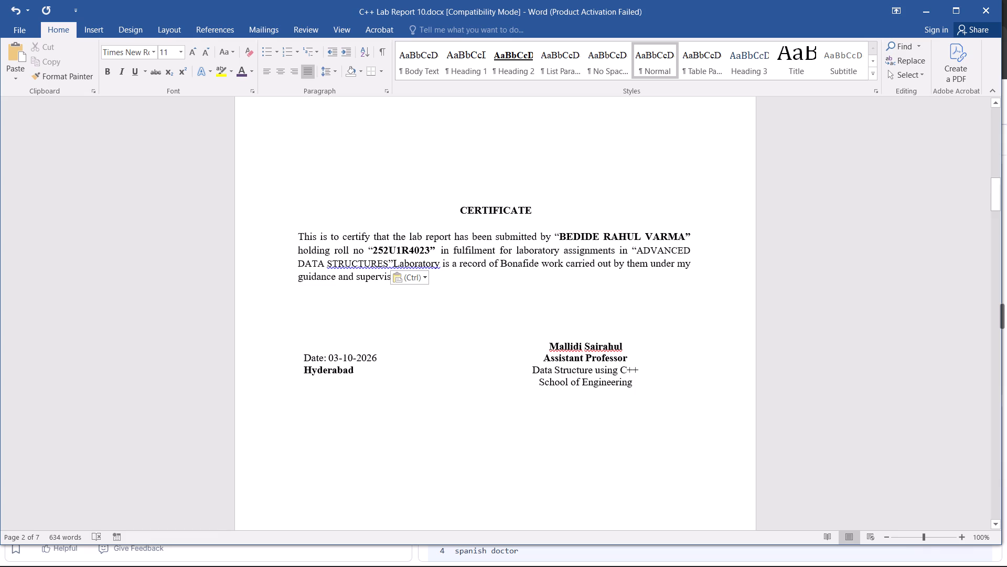
Bold the quoted "ADVANCED DATA STRUCTURES" in the certificate paragraph and add a space between it and "Laboratory".
{"action": "left_click", "coordinate": [391, 260]}
{"action": "left_click_drag", "start_coordinate": [391, 260], "coordinate": [323, 251]}
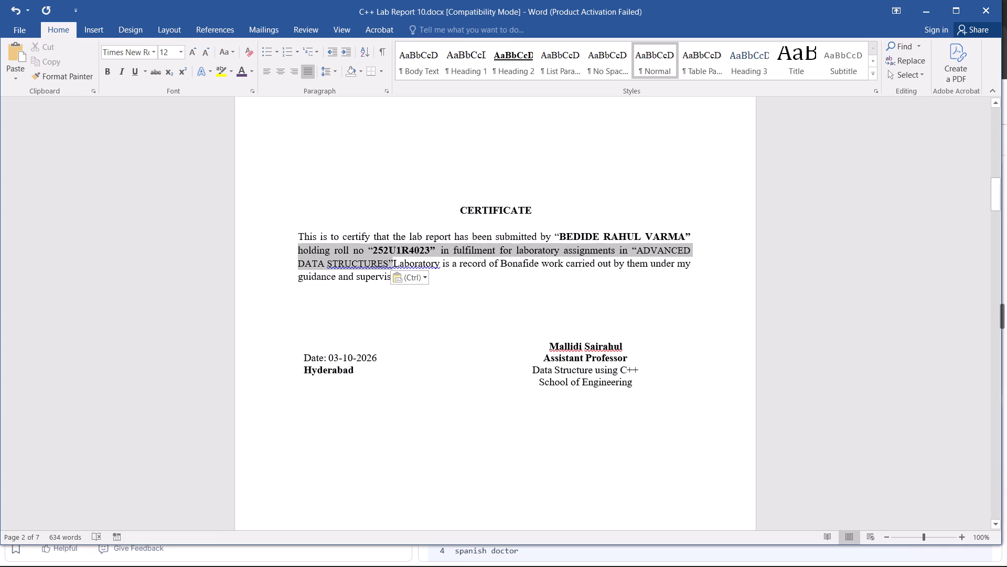
{"action": "left_click_drag", "start_coordinate": [323, 251], "coordinate": [634, 253]}
{"action": "left_click", "coordinate": [641, 229]}
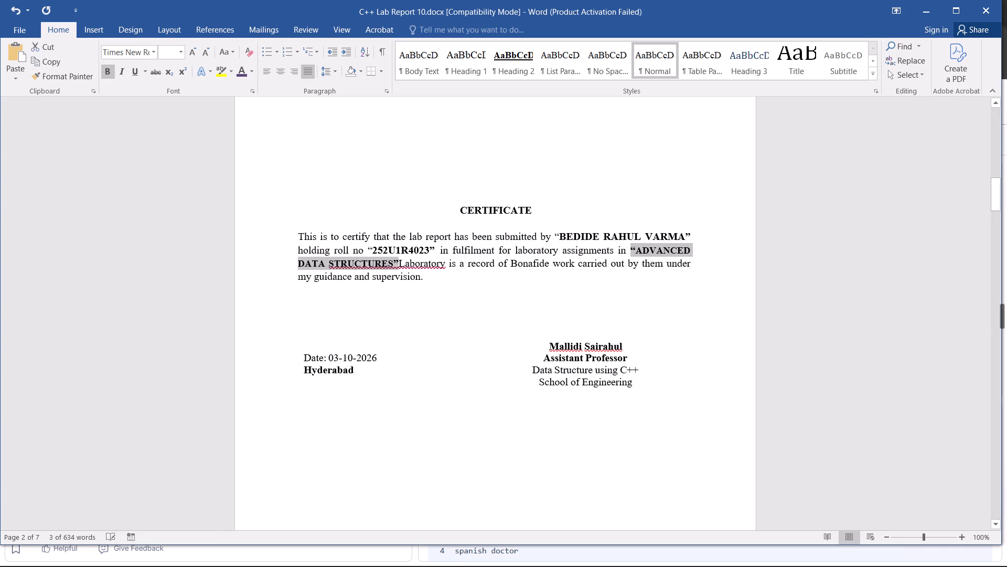
{"action": "left_click", "coordinate": [690, 308]}
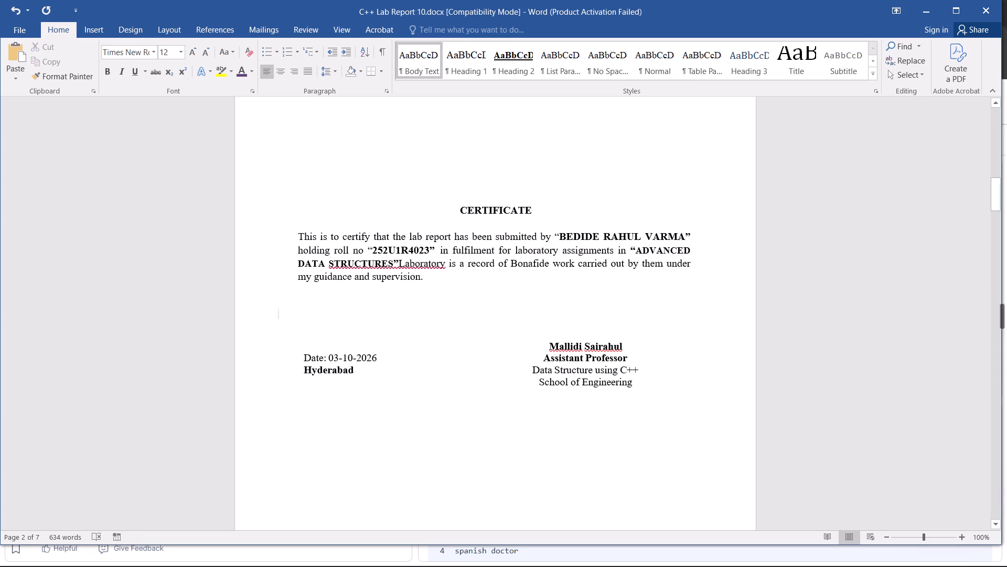
{"action": "left_click", "coordinate": [398, 261]}
{"action": "key", "text": "space"}
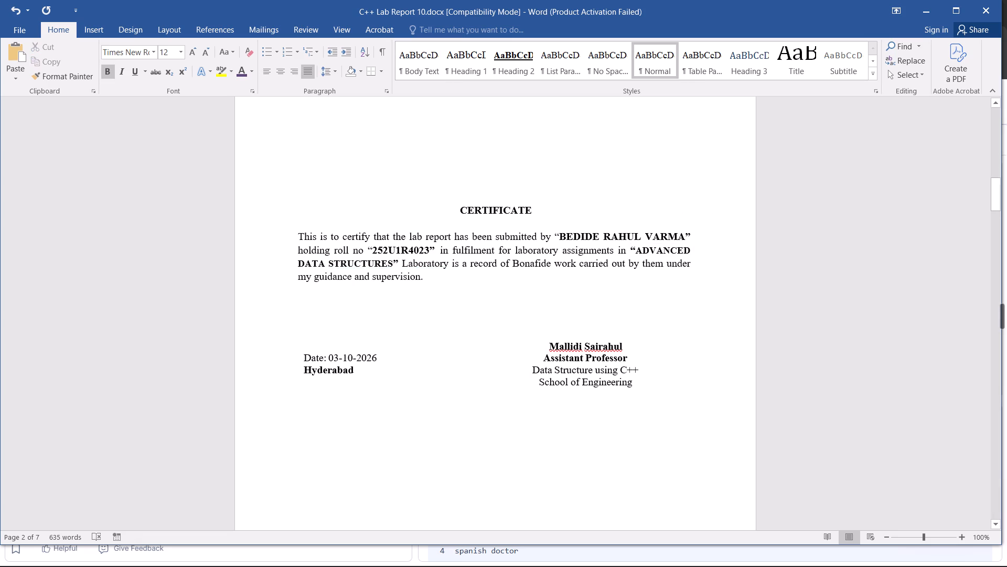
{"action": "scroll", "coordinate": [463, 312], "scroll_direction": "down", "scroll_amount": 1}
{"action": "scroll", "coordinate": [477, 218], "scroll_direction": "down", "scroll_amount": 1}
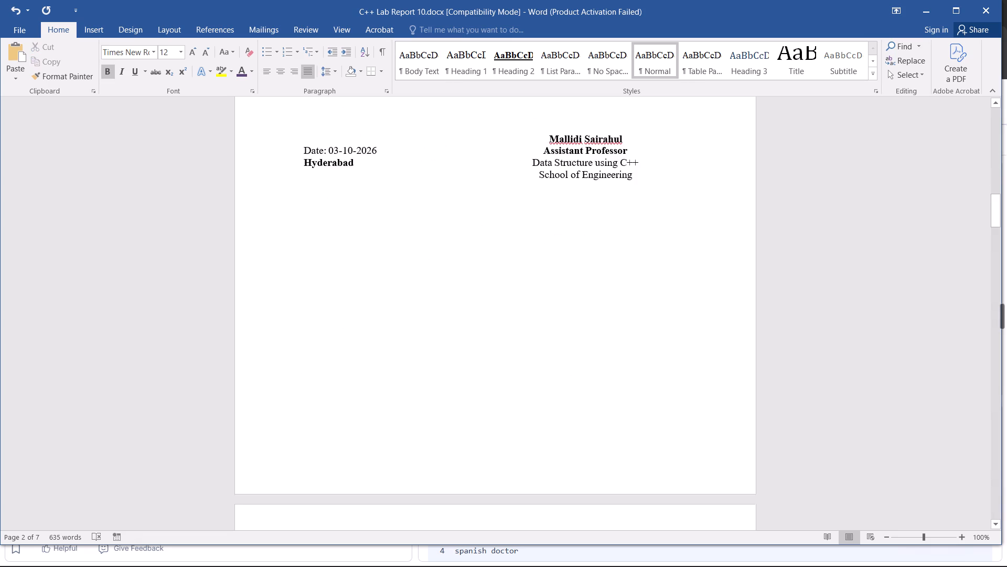
Look through the report from the certificate page onward to check the layout of the problem sections.
{"action": "scroll", "coordinate": [477, 218], "scroll_direction": "down", "scroll_amount": 5}
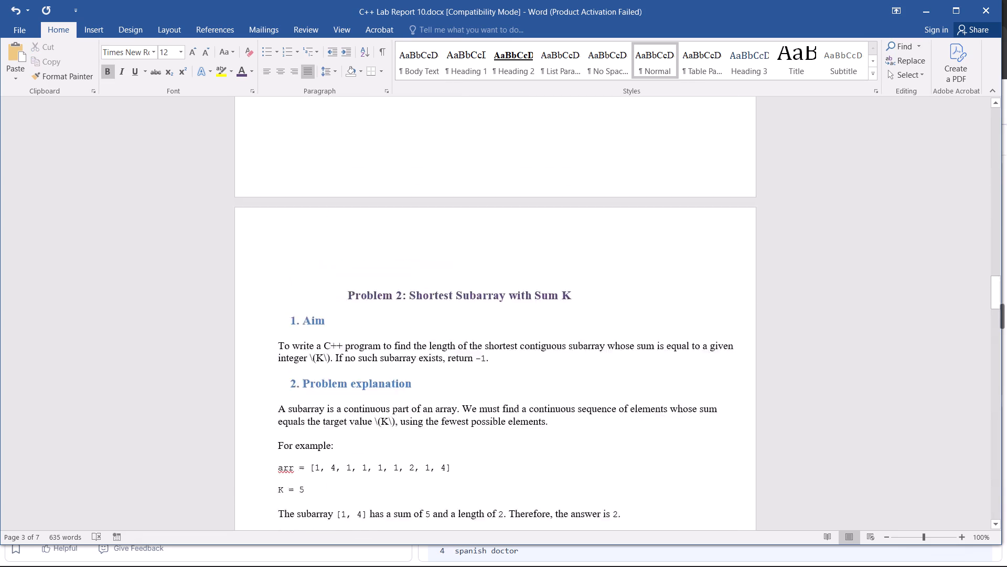
{"action": "scroll", "coordinate": [477, 218], "scroll_direction": "down", "scroll_amount": 6}
{"action": "scroll", "coordinate": [477, 218], "scroll_direction": "up", "scroll_amount": 4}
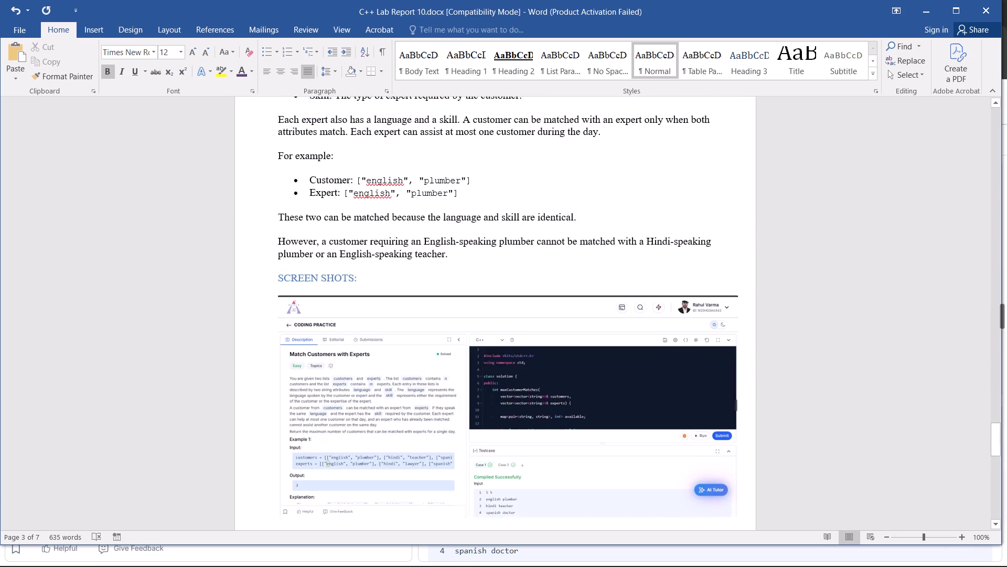
{"action": "scroll", "coordinate": [477, 218], "scroll_direction": "up", "scroll_amount": 5}
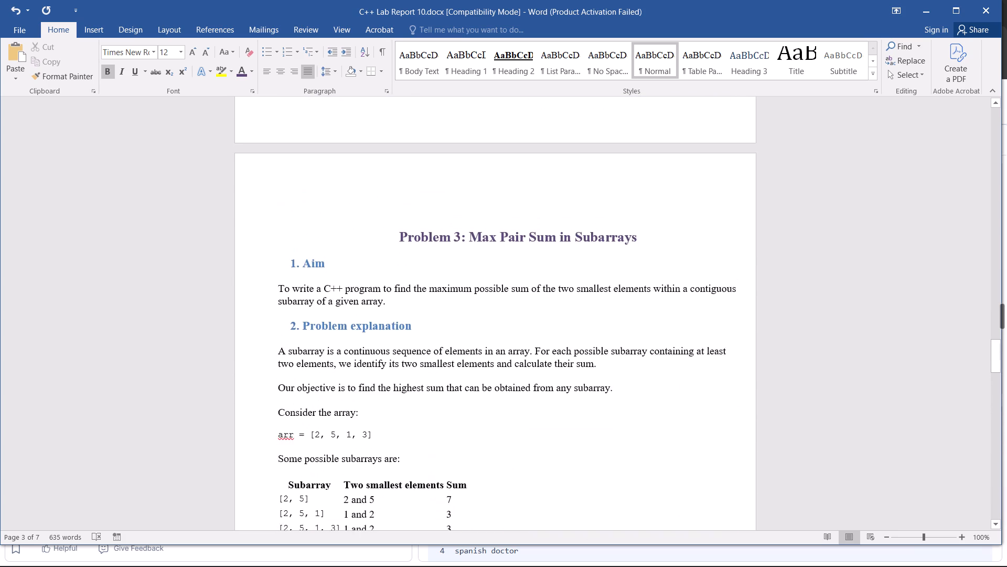
{"action": "scroll", "coordinate": [477, 218], "scroll_direction": "down", "scroll_amount": 2}
{"action": "scroll", "coordinate": [477, 218], "scroll_direction": "up", "scroll_amount": 2}
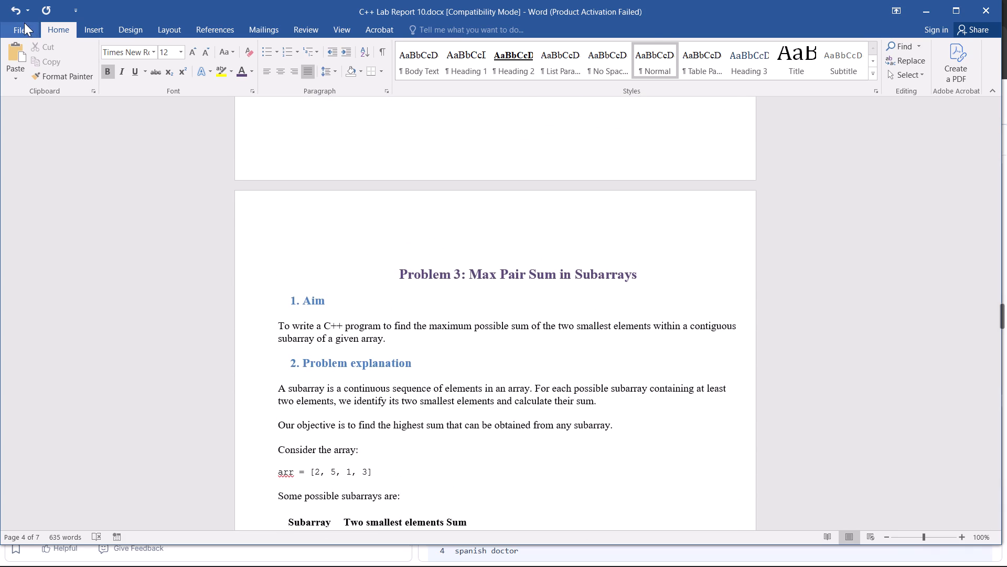
Switch to File Explorer and create a folder named "ADVANCED DATA STRUCTURES term 2" in Documents.
{"action": "left_click", "coordinate": [24, 23]}
{"action": "left_click", "coordinate": [47, 142]}
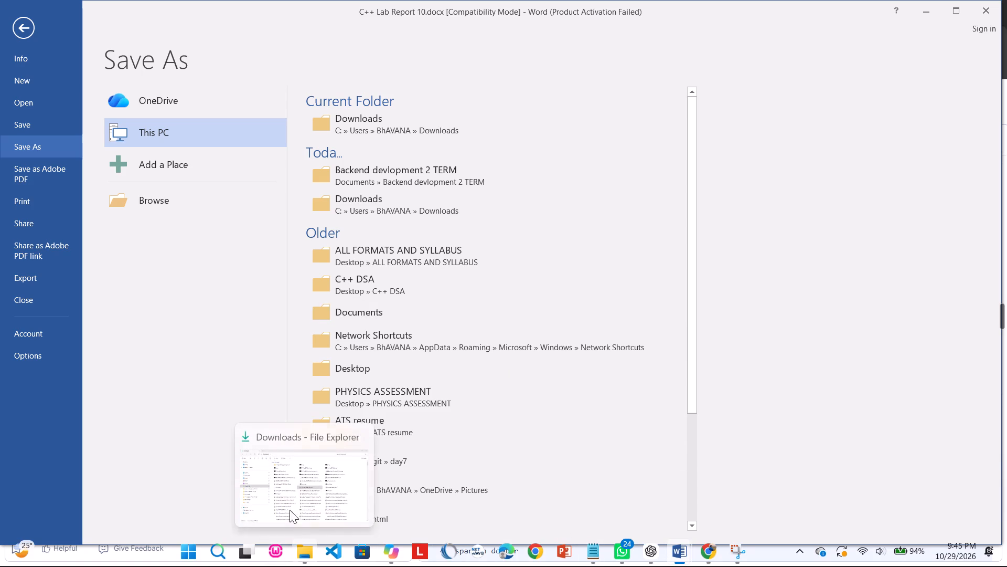
{"action": "left_click", "coordinate": [286, 489]}
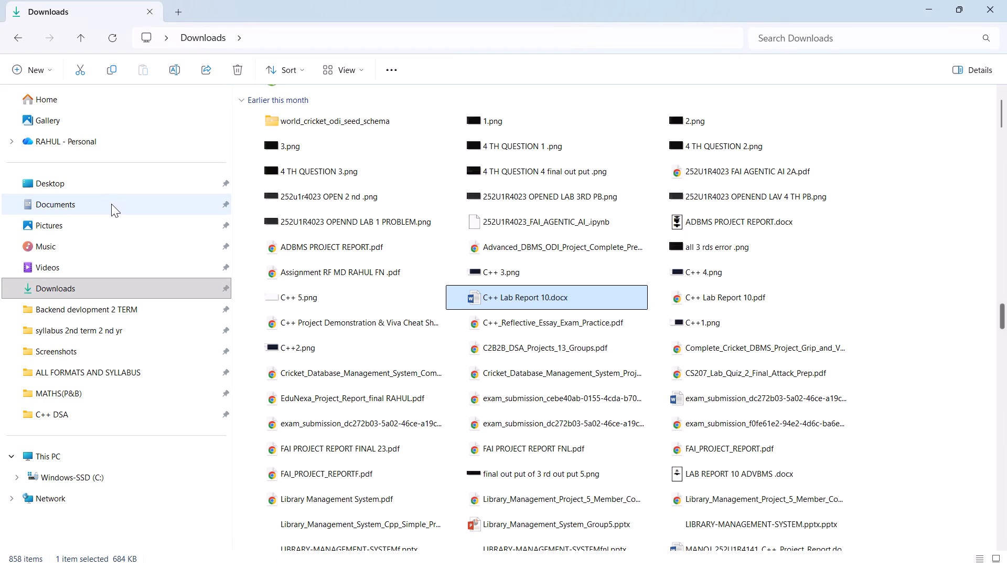
{"action": "double_click", "coordinate": [111, 204]}
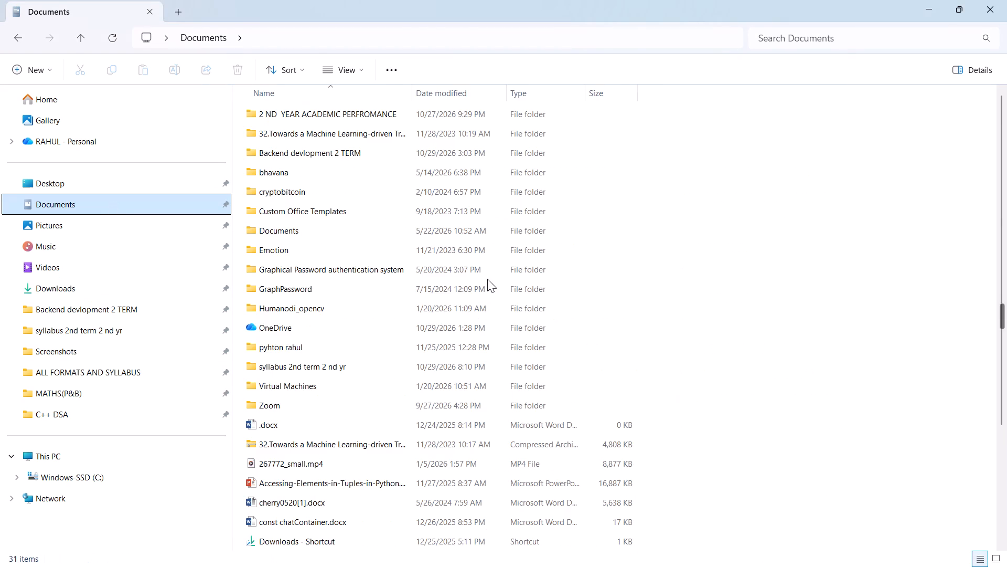
{"action": "key", "text": "ctrl+shift+n"}
{"action": "key", "text": "BackSpace"}
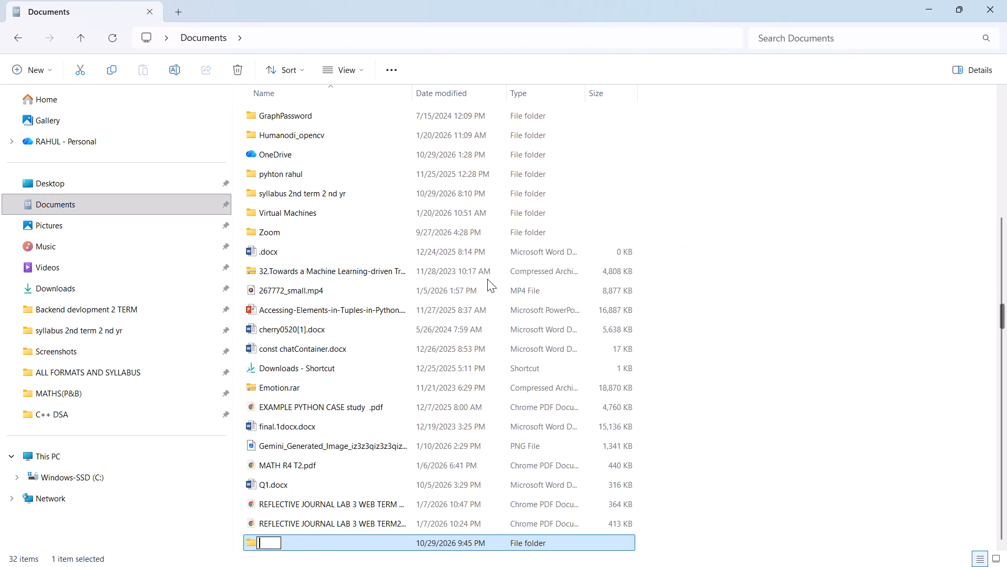
{"action": "key", "text": "ctrl+v"}
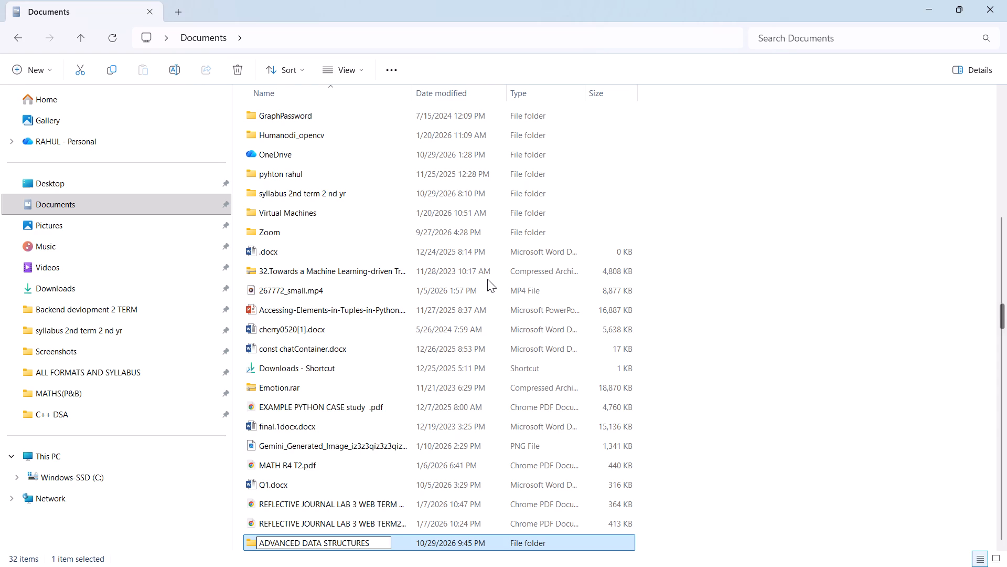
{"action": "key", "text": "space"}
{"action": "type", "text": "tere"}
{"action": "key", "text": "BackSpace"}
{"action": "key", "text": "BackSpace"}
{"action": "type", "text": "rm"}
{"action": "key", "text": "space"}
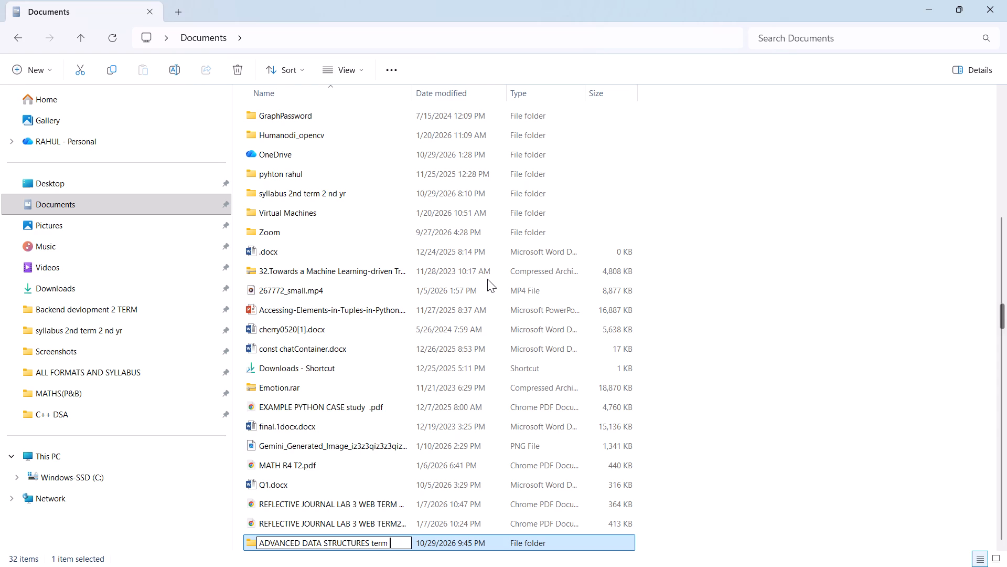
{"action": "key", "text": "2"}
{"action": "key", "text": "Return"}
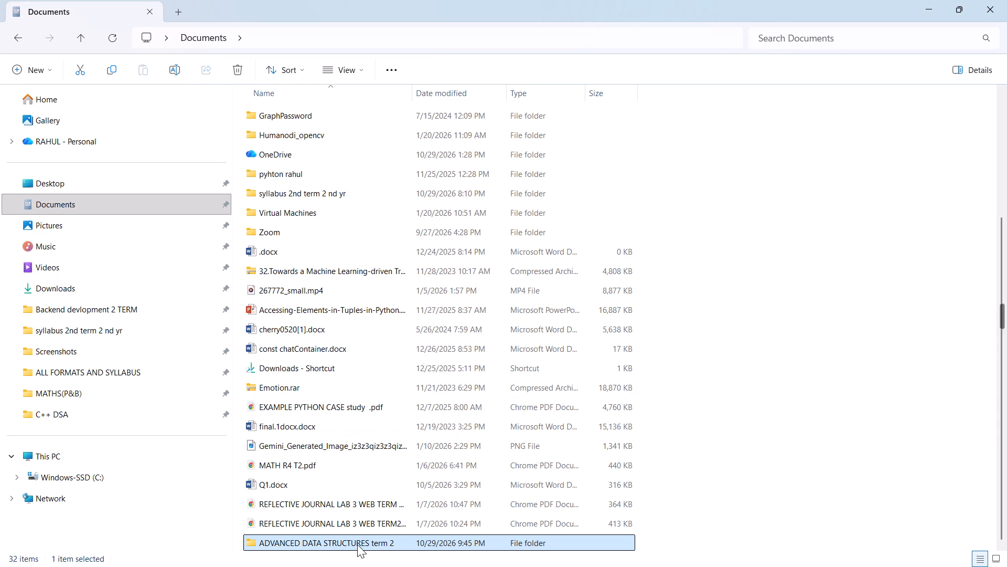
Rename the new folder as "ADVANCED DATA STRUCTURES c++ term 2" and open it.
{"action": "left_click", "coordinate": [359, 546]}
{"action": "left_click", "coordinate": [412, 549]}
{"action": "left_click", "coordinate": [370, 540]}
{"action": "left_click", "coordinate": [370, 540]}
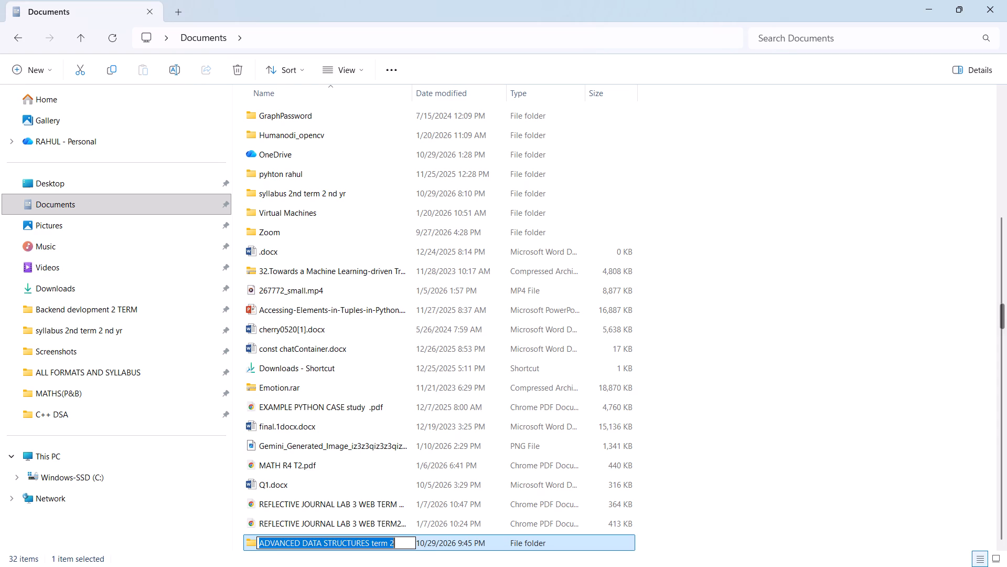
{"action": "key", "text": "c"}
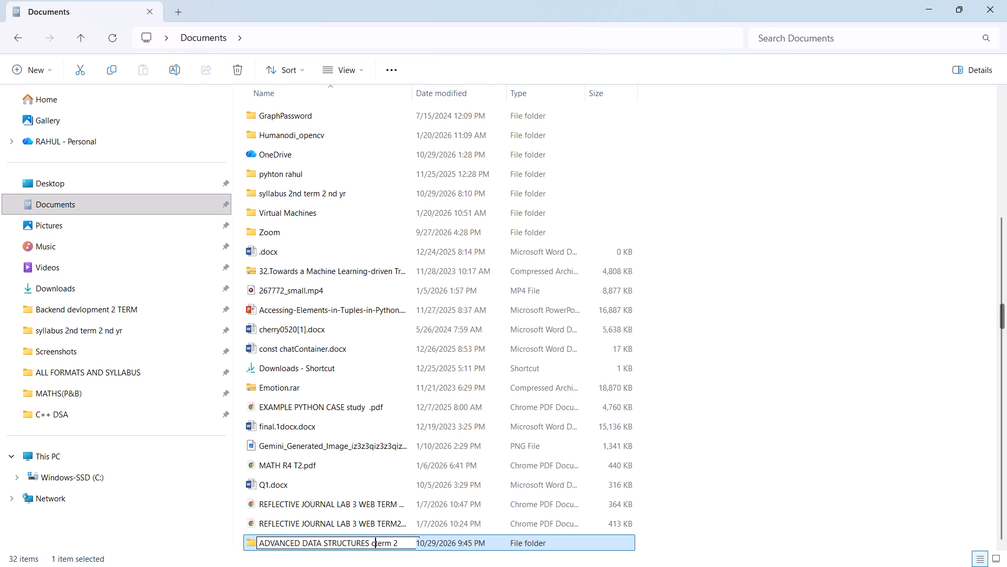
{"action": "type", "text": "++"}
{"action": "key", "text": "space"}
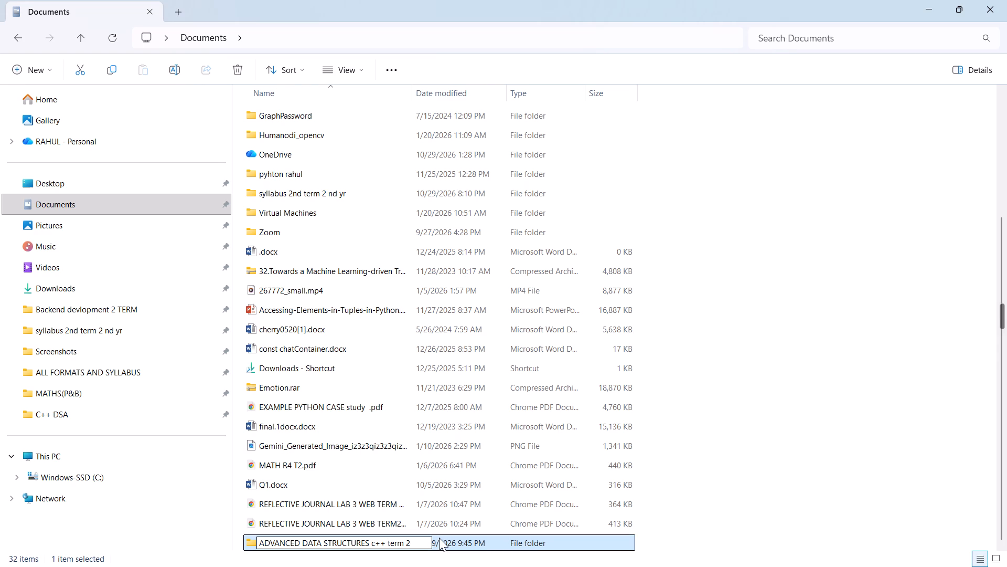
{"action": "left_click", "coordinate": [439, 538]}
{"action": "double_click", "coordinate": [378, 540]}
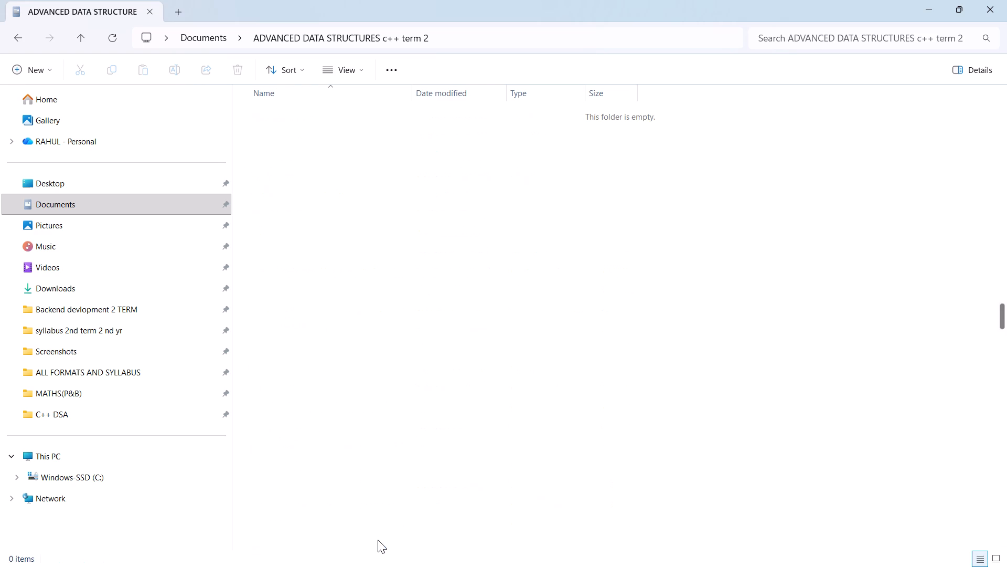
Return to Word and start saving a copy of the report in the Documents folder "ADVANCED DATA STRUCTURES c++ term 2".
{"action": "left_click", "coordinate": [935, 4]}
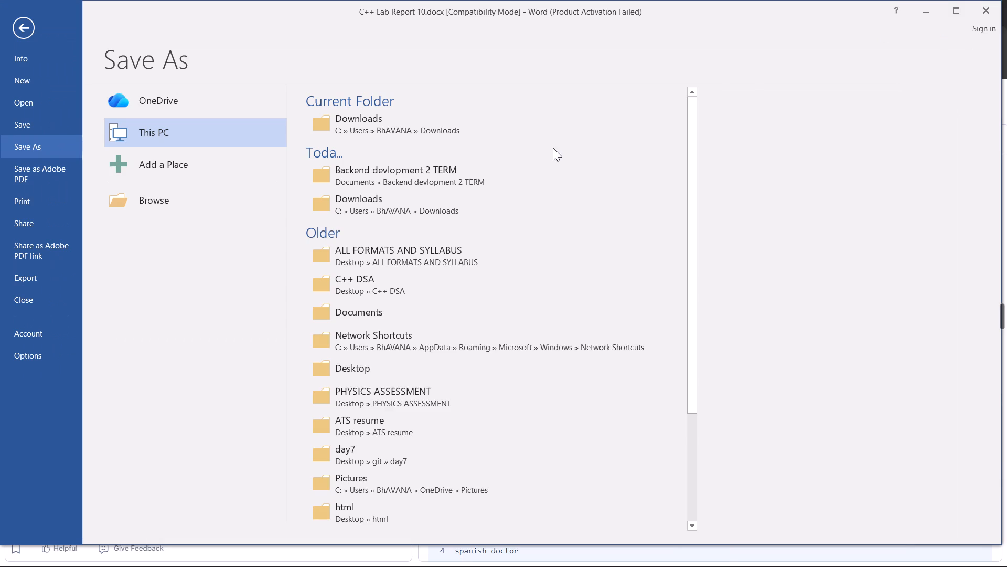
{"action": "left_click", "coordinate": [29, 40]}
{"action": "left_click", "coordinate": [22, 34]}
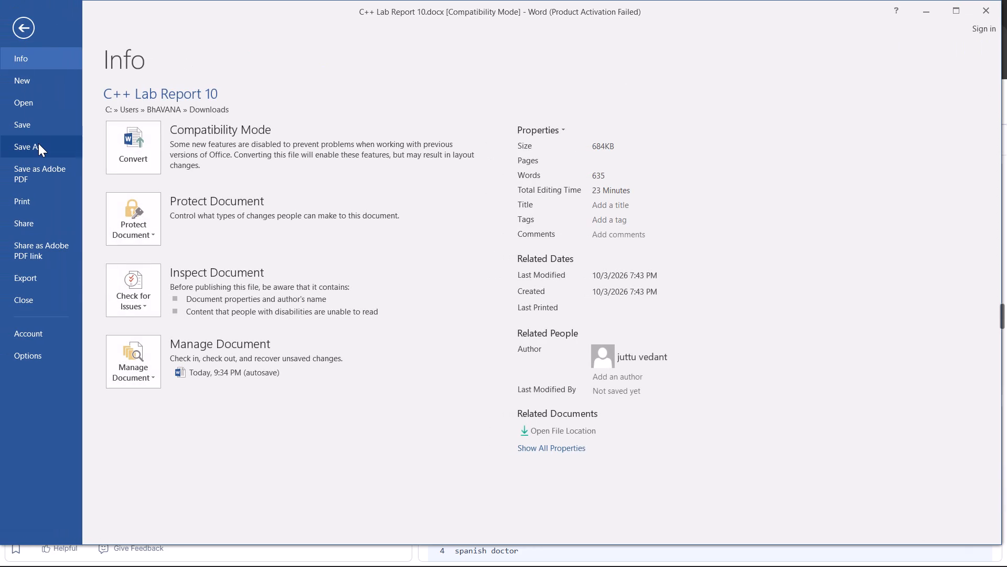
{"action": "left_click", "coordinate": [38, 143]}
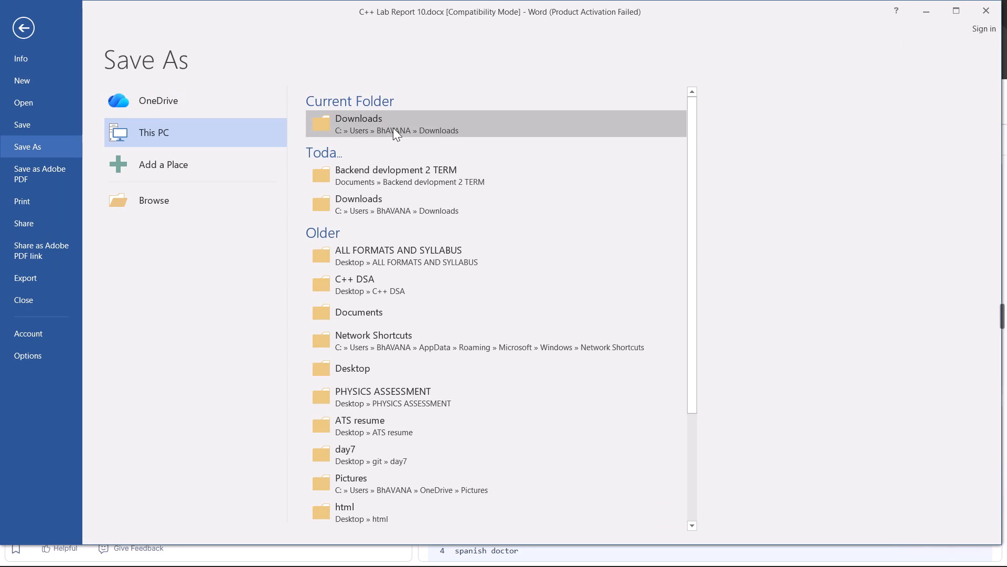
{"action": "left_click", "coordinate": [405, 318]}
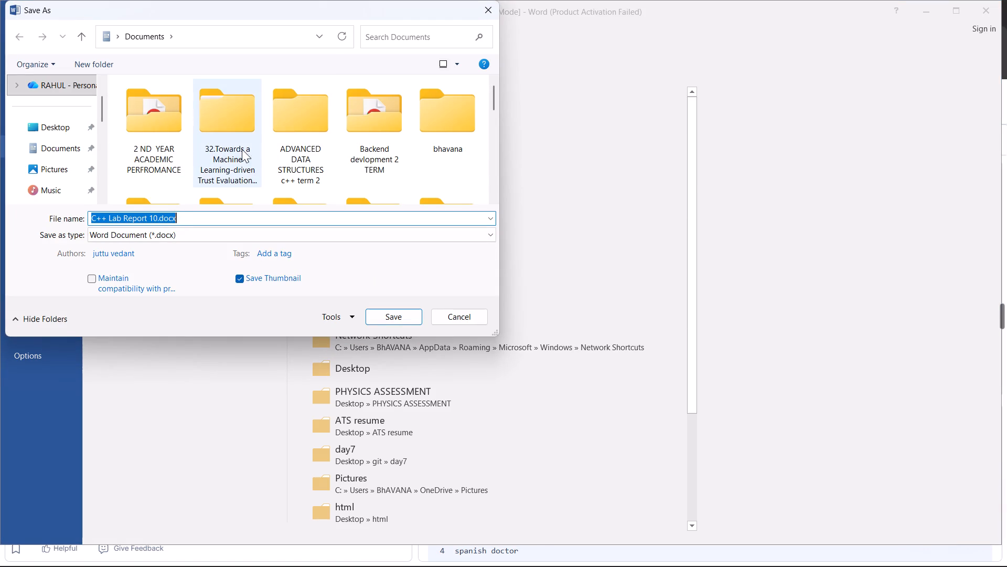
{"action": "left_click", "coordinate": [283, 140]}
{"action": "double_click", "coordinate": [283, 140]}
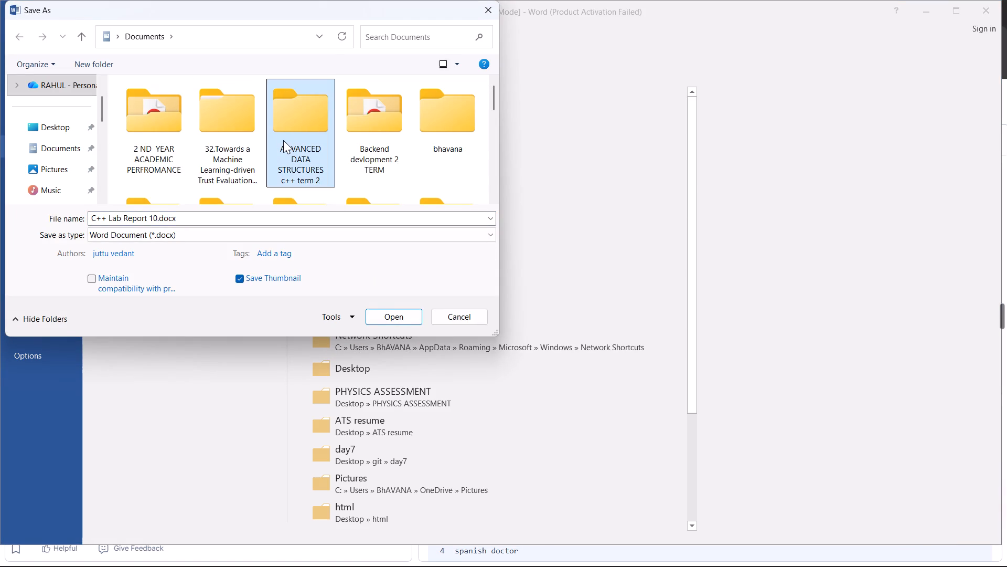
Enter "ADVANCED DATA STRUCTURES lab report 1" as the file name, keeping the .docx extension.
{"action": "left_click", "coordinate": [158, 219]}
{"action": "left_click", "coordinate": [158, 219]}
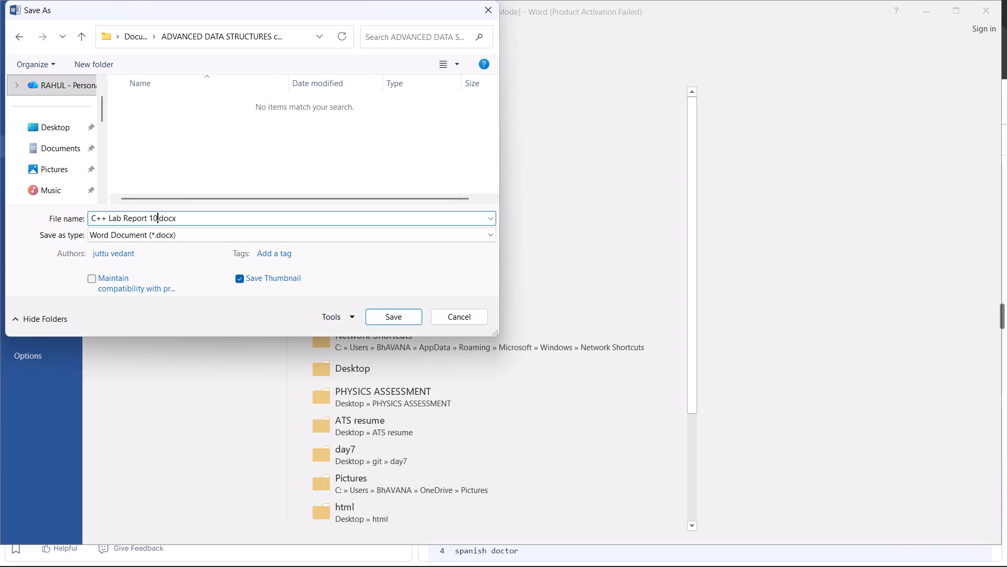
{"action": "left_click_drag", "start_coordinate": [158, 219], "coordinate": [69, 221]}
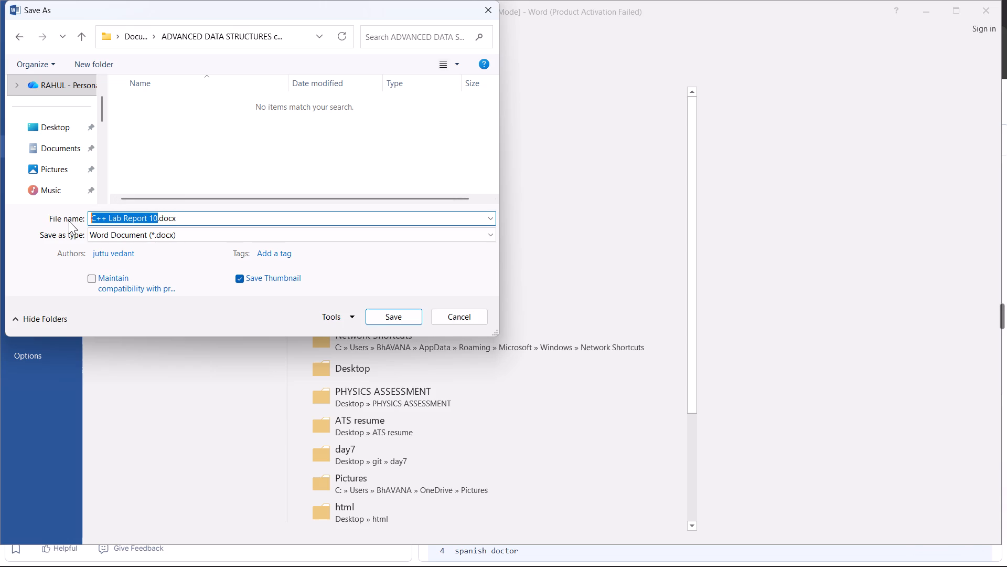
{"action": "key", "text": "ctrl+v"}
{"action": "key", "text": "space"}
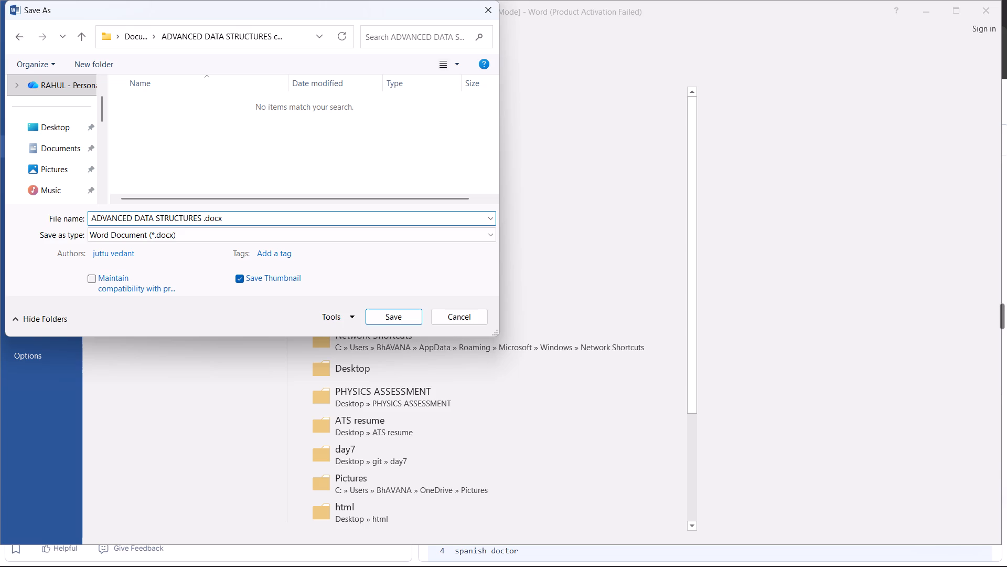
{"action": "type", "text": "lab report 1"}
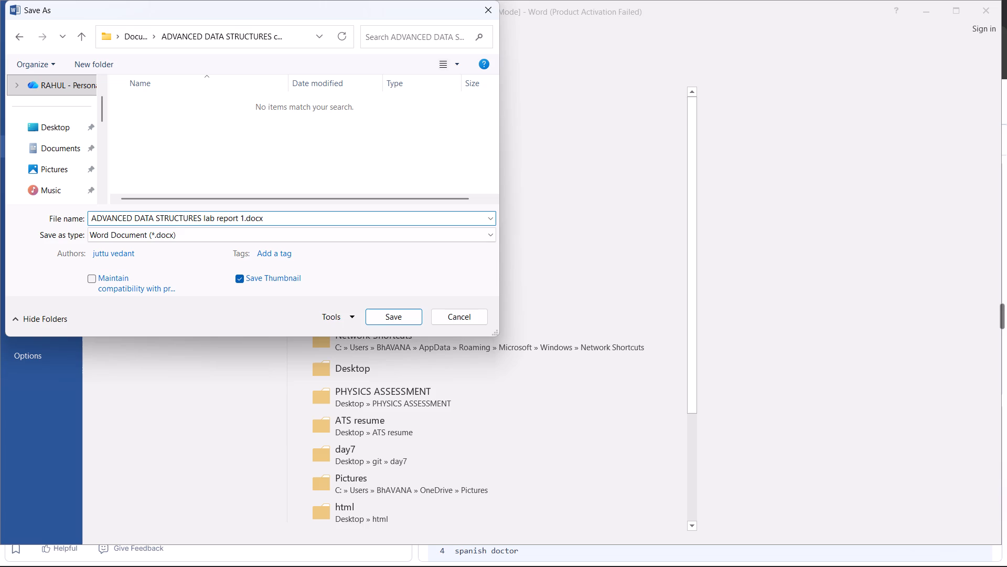
Replace "ADVANCED DATA STRUCTURES" at the start of the file name with "DSA".
{"action": "left_click", "coordinate": [200, 217]}
{"action": "key", "text": "BackSpace"}
{"action": "key", "text": "BackSpace"}
{"action": "key", "text": "BackSpace"}
{"action": "key", "text": "BackSpace"}
{"action": "key", "text": "BackSpace"}
{"action": "key", "text": "BackSpace"}
{"action": "key", "text": "BackSpace"}
{"action": "key", "text": "BackSpace"}
{"action": "key", "text": "BackSpace"}
{"action": "key", "text": "BackSpace"}
{"action": "key", "text": "BackSpace"}
{"action": "key", "text": "BackSpace"}
{"action": "key", "text": "BackSpace"}
{"action": "key", "text": "BackSpace"}
{"action": "key", "text": "BackSpace"}
{"action": "key", "text": "BackSpace"}
{"action": "key", "text": "BackSpace"}
{"action": "key", "text": "BackSpace"}
{"action": "key", "text": "BackSpace"}
{"action": "key", "text": "BackSpace"}
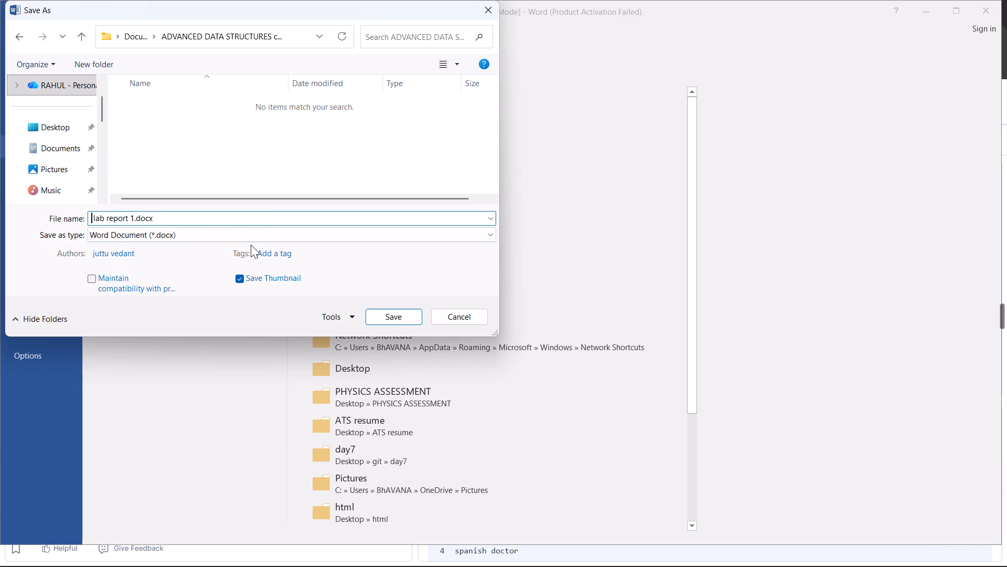
{"action": "type", "text": "DA"}
{"action": "key", "text": "BackSpace"}
{"action": "type", "text": "SA"}
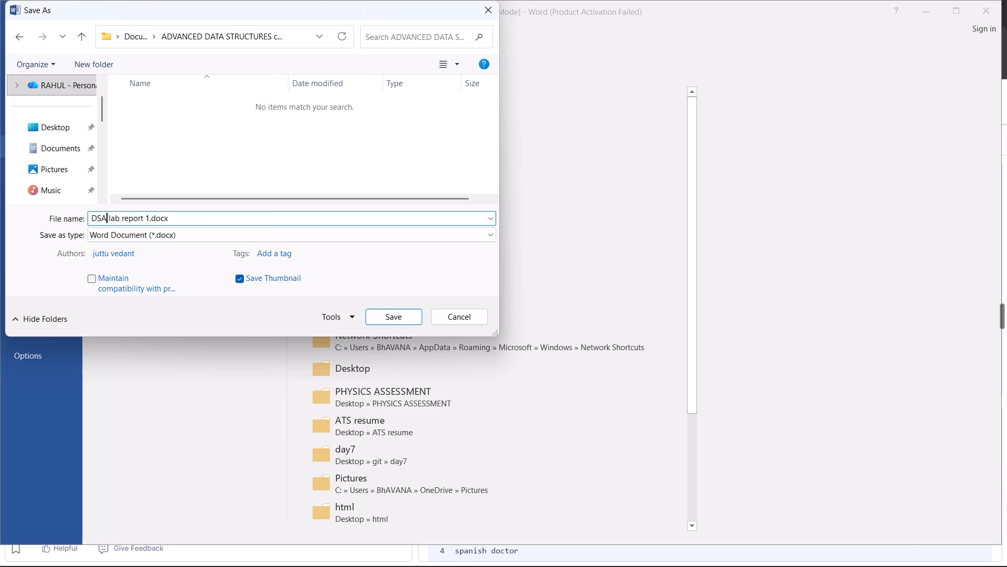
Change the rest of the file name to give "DSA LAPREPORT 1.docx" and save the report as a Word document.
{"action": "left_click", "coordinate": [149, 219]}
{"action": "key", "text": "BackSpace"}
{"action": "key", "text": "BackSpace"}
{"action": "key", "text": "BackSpace"}
{"action": "key", "text": "BackSpace"}
{"action": "key", "text": "BackSpace"}
{"action": "key", "text": "BackSpace"}
{"action": "key", "text": "BackSpace"}
{"action": "key", "text": "BackSpace"}
{"action": "key", "text": "BackSpace"}
{"action": "key", "text": "BackSpace"}
{"action": "key", "text": "BackSpace"}
{"action": "key", "text": "BackSpace"}
{"action": "type", "text": "LAPREPORT"}
{"action": "key", "text": "space"}
{"action": "key", "text": "1"}
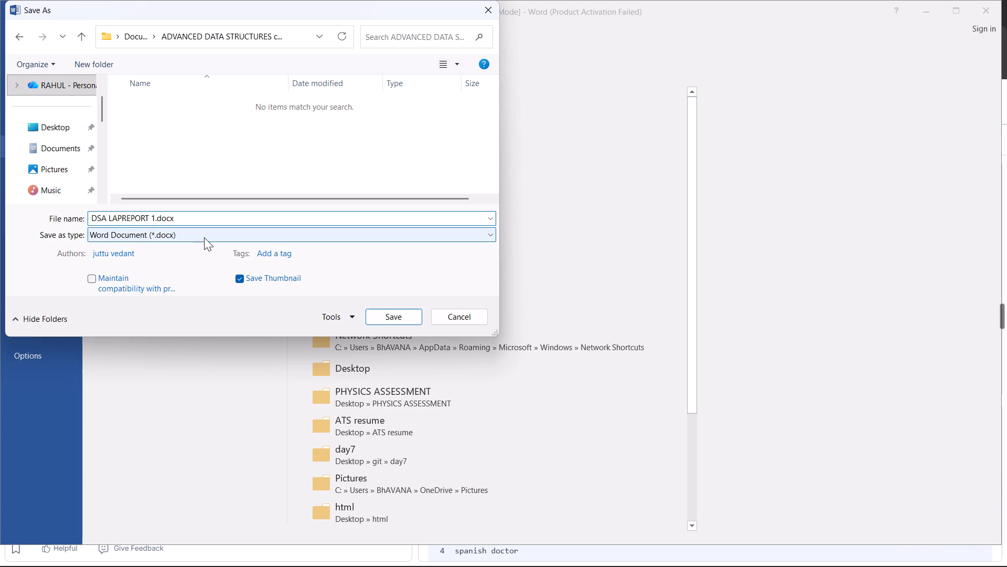
{"action": "left_click", "coordinate": [394, 314]}
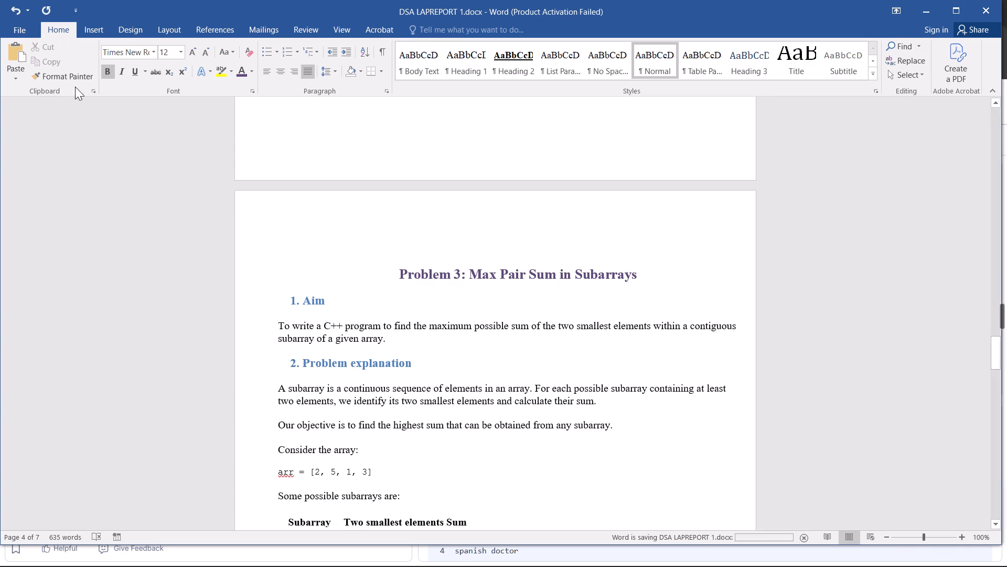
Save a PDF copy of the report as "DSA LAPREPORT 1.pdf" in the "ADVANCED DATA STRUCTURES c++ term 2" folder.
{"action": "left_click", "coordinate": [19, 24]}
{"action": "left_click", "coordinate": [47, 154]}
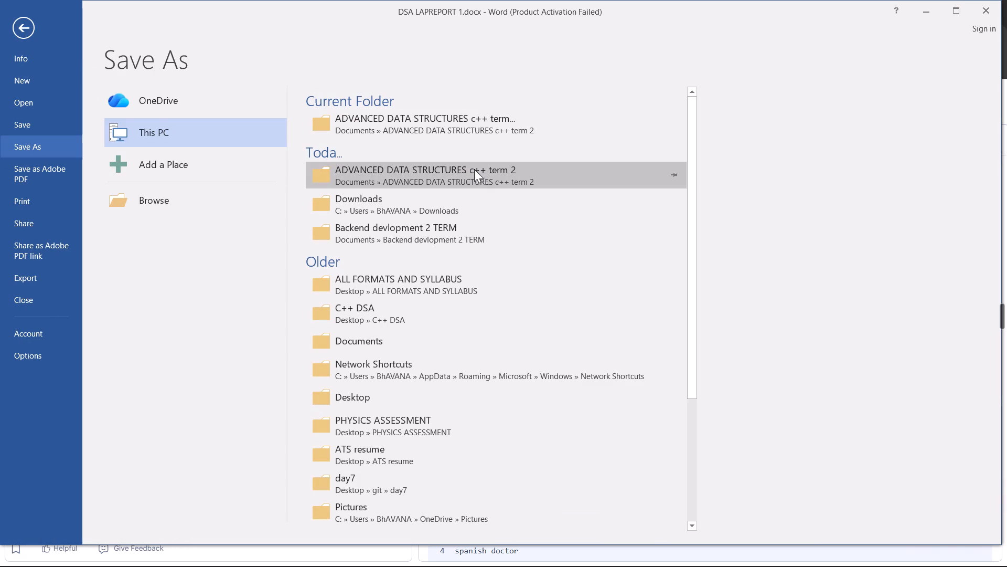
{"action": "left_click", "coordinate": [475, 173]}
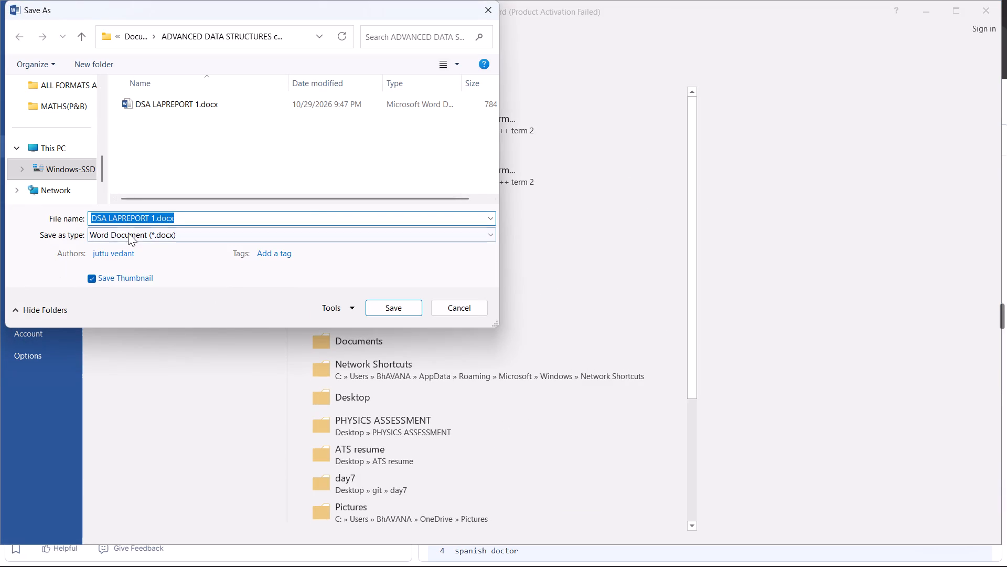
{"action": "left_click", "coordinate": [128, 234]}
{"action": "left_click", "coordinate": [162, 312]}
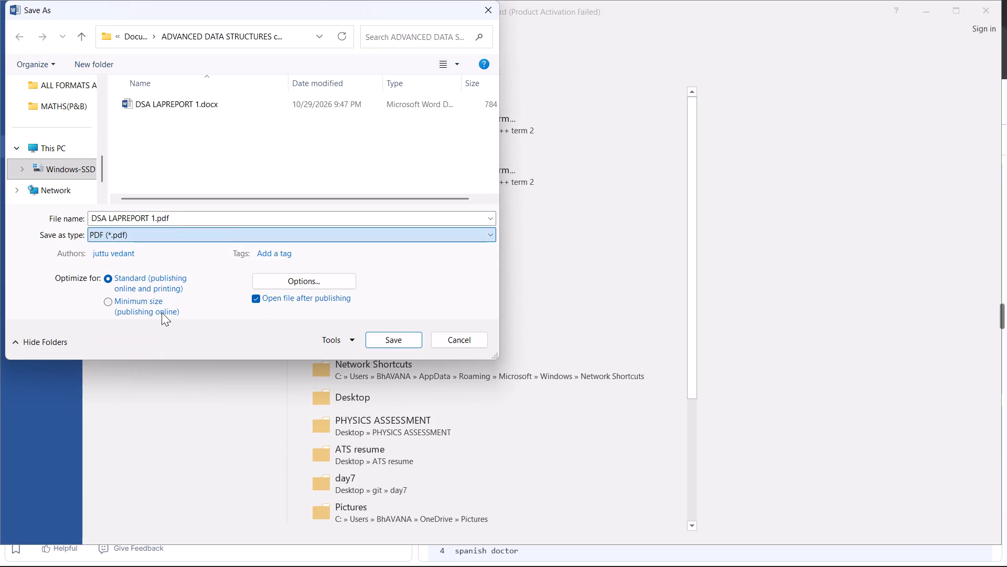
{"action": "left_click", "coordinate": [385, 336]}
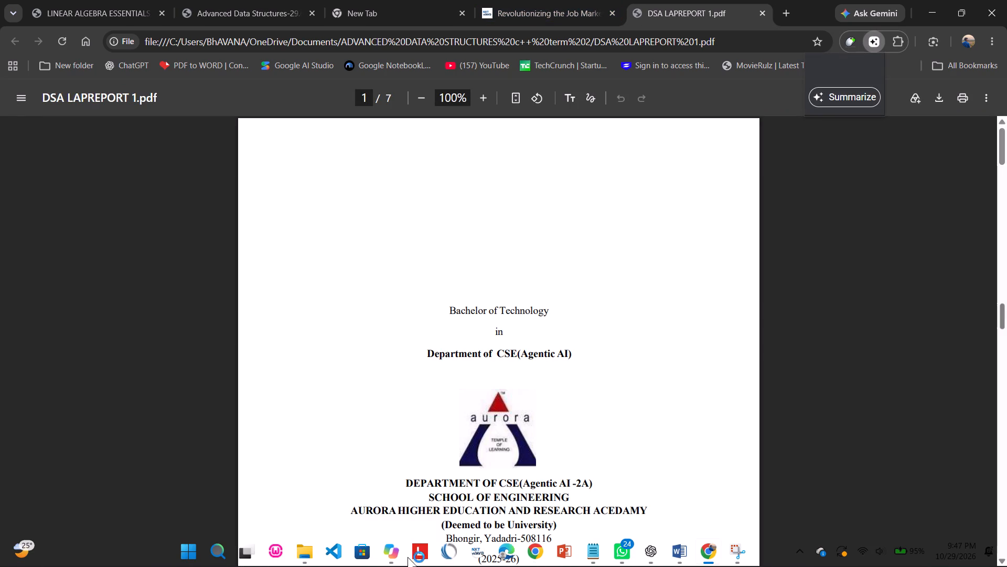
Switch to File Explorer and open the Documents folder.
{"action": "left_click", "coordinate": [302, 493]}
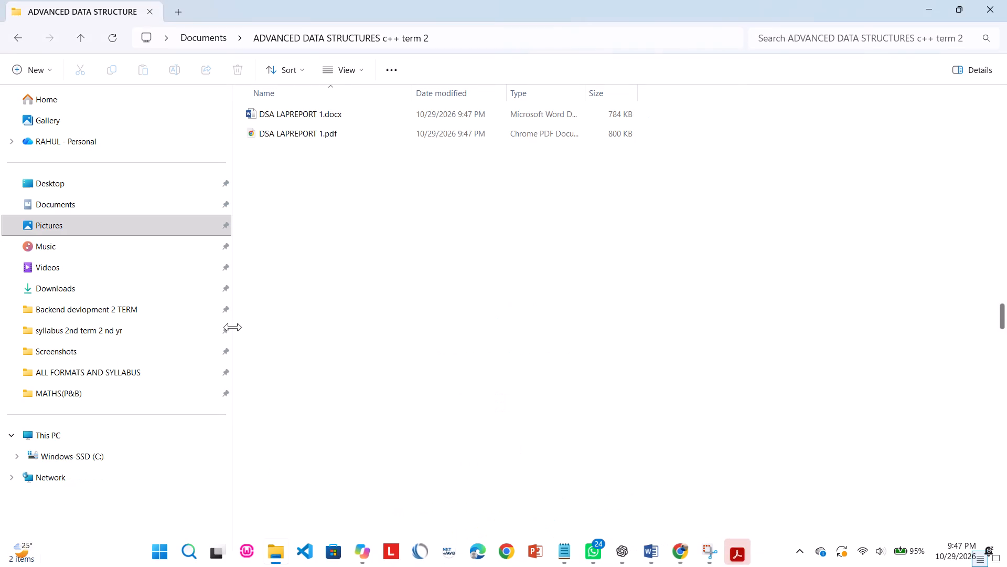
{"action": "left_click", "coordinate": [108, 304]}
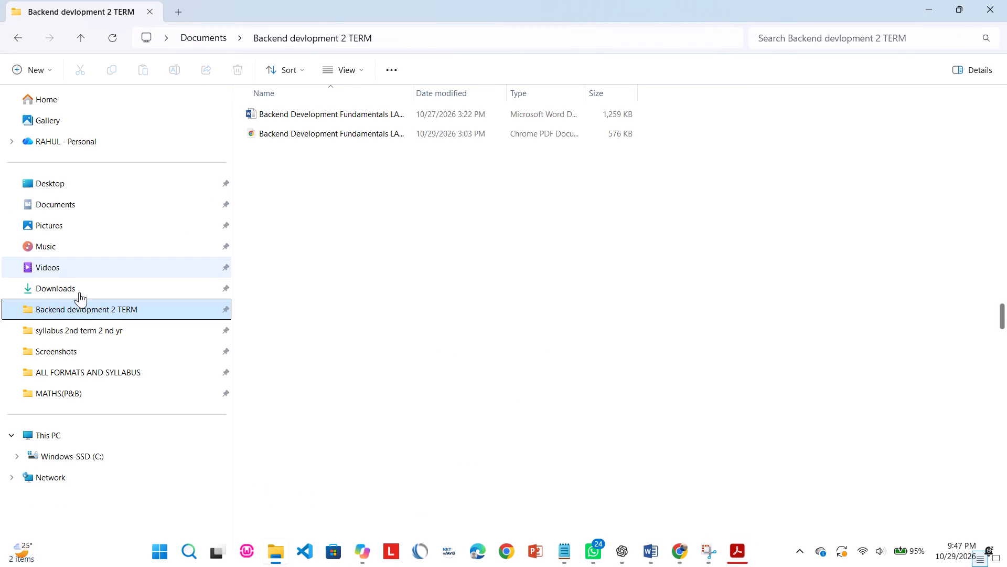
{"action": "right_click", "coordinate": [76, 308]}
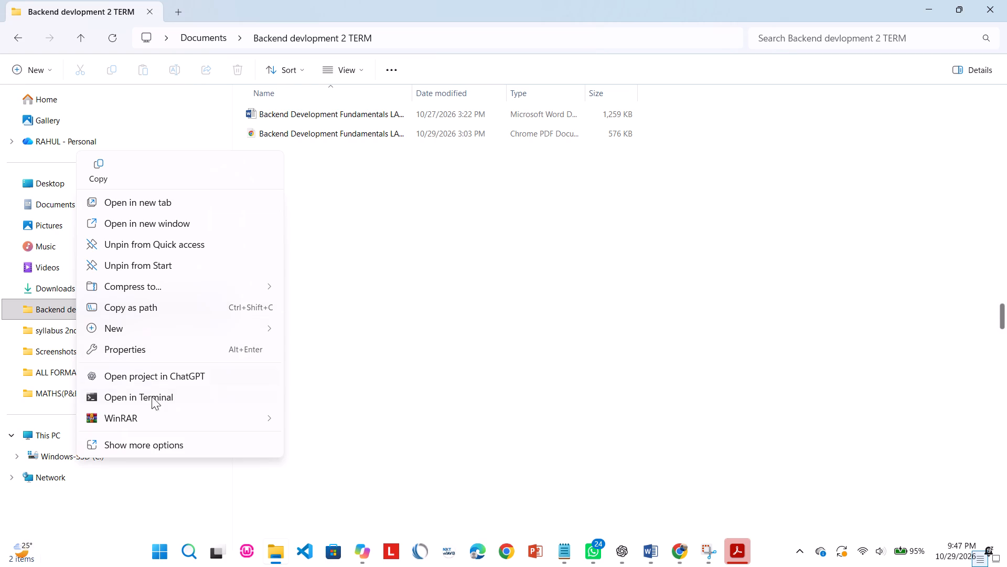
{"action": "left_click", "coordinate": [404, 478]}
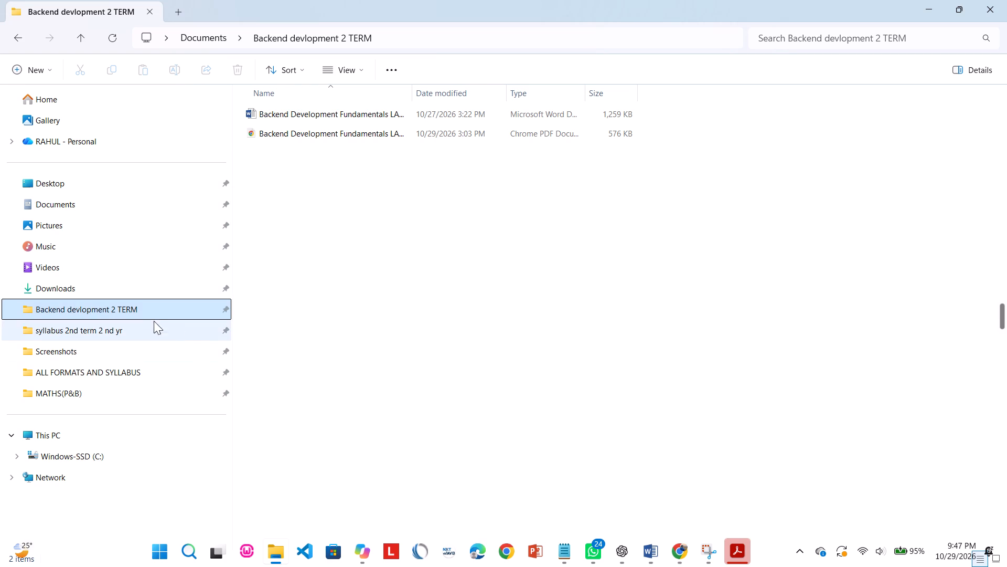
{"action": "left_click", "coordinate": [117, 203]}
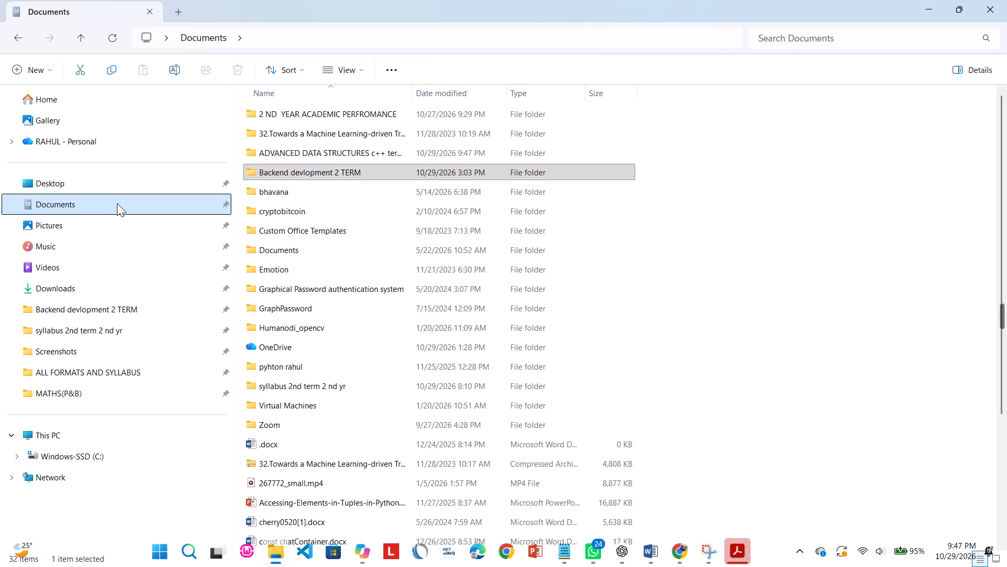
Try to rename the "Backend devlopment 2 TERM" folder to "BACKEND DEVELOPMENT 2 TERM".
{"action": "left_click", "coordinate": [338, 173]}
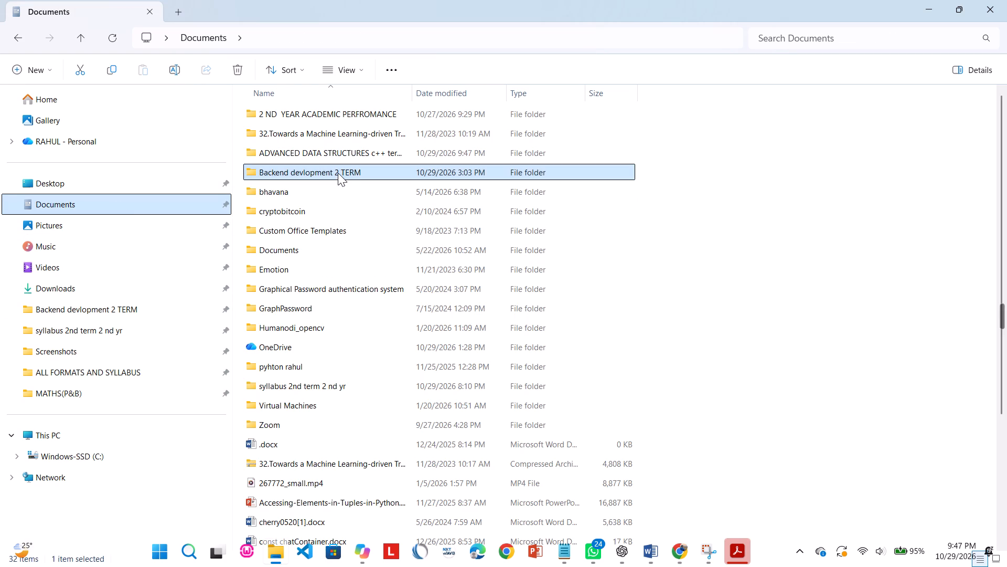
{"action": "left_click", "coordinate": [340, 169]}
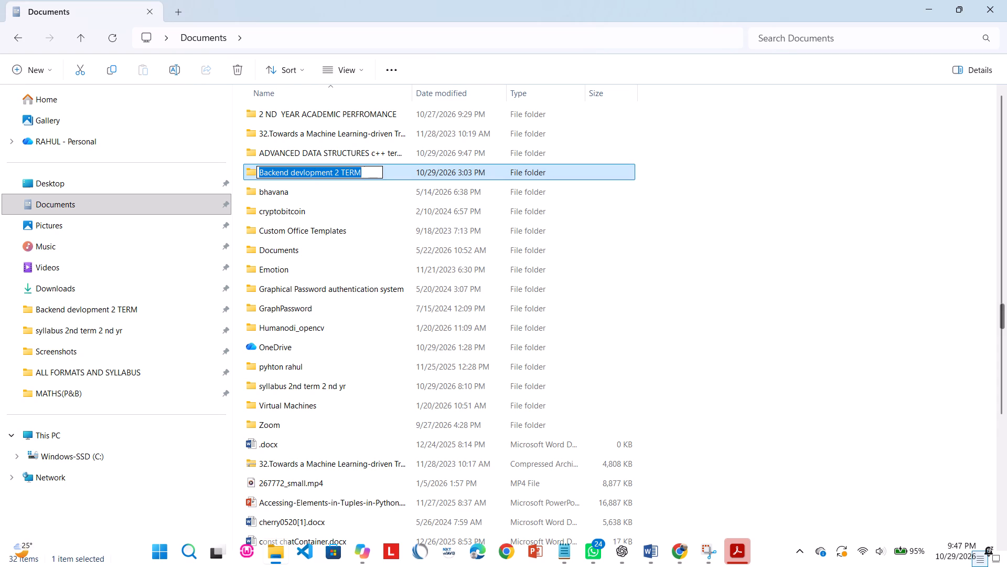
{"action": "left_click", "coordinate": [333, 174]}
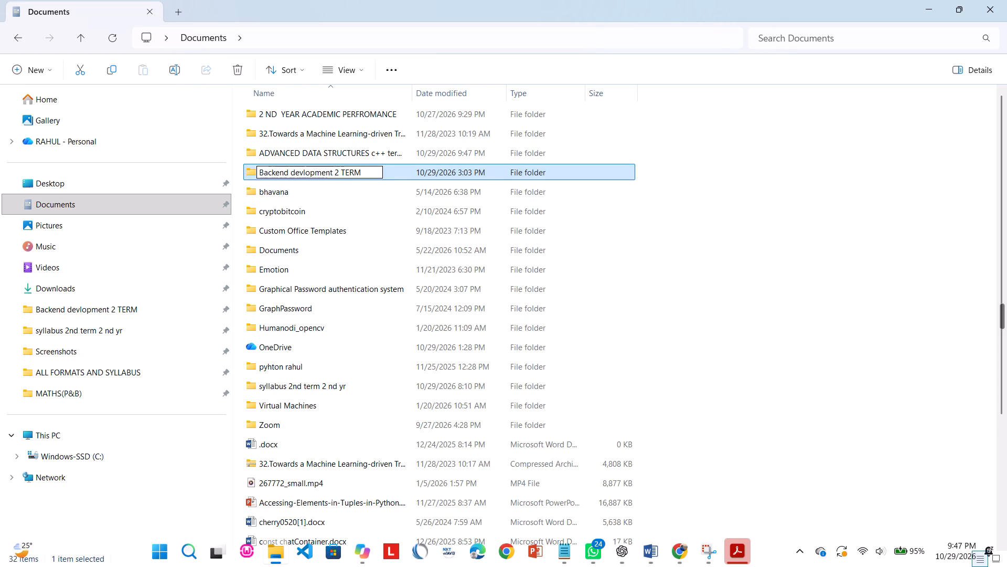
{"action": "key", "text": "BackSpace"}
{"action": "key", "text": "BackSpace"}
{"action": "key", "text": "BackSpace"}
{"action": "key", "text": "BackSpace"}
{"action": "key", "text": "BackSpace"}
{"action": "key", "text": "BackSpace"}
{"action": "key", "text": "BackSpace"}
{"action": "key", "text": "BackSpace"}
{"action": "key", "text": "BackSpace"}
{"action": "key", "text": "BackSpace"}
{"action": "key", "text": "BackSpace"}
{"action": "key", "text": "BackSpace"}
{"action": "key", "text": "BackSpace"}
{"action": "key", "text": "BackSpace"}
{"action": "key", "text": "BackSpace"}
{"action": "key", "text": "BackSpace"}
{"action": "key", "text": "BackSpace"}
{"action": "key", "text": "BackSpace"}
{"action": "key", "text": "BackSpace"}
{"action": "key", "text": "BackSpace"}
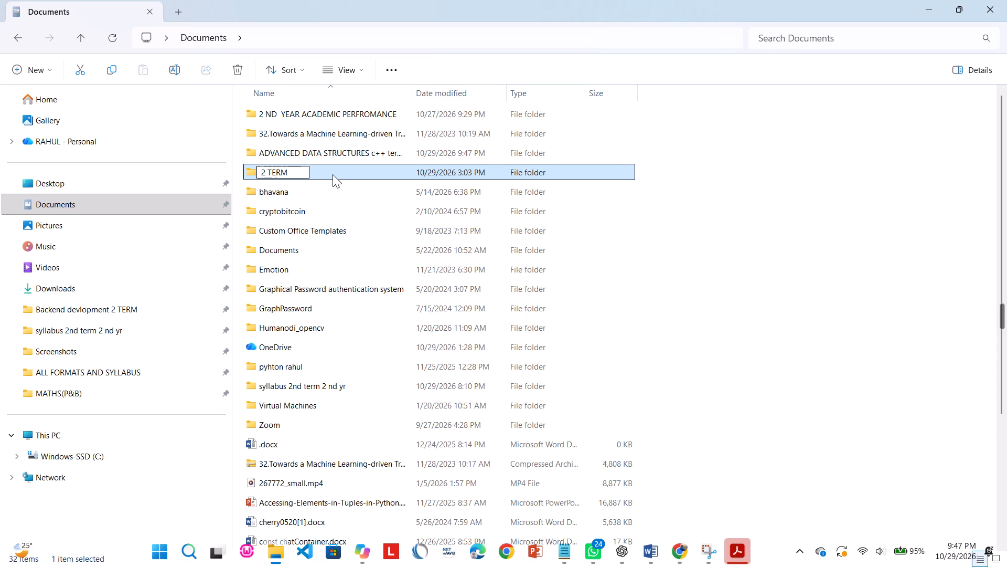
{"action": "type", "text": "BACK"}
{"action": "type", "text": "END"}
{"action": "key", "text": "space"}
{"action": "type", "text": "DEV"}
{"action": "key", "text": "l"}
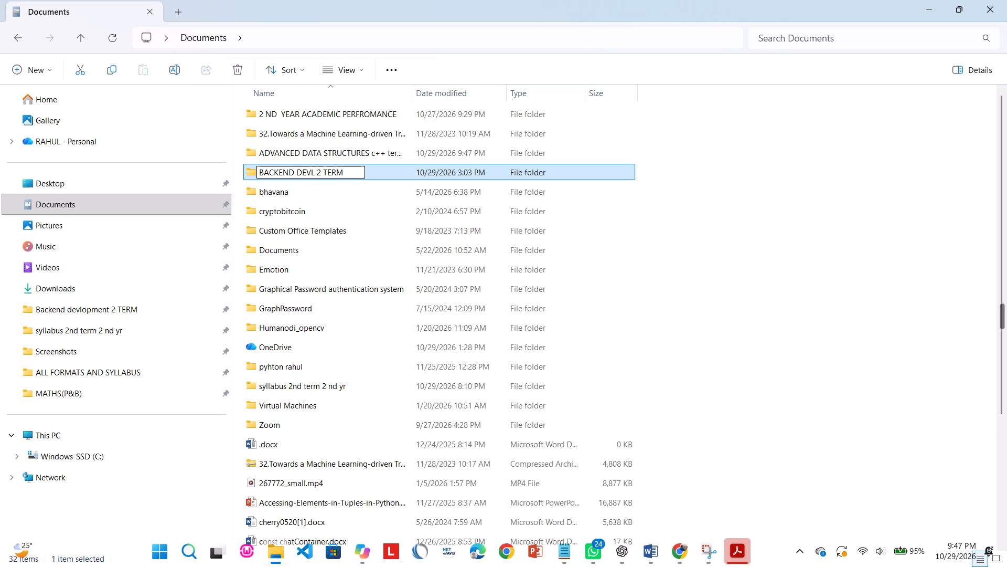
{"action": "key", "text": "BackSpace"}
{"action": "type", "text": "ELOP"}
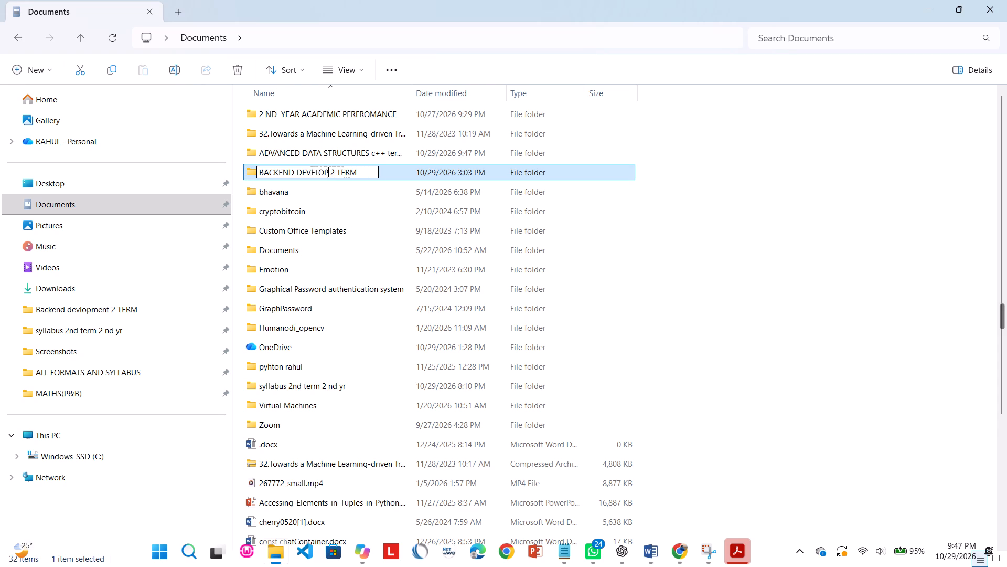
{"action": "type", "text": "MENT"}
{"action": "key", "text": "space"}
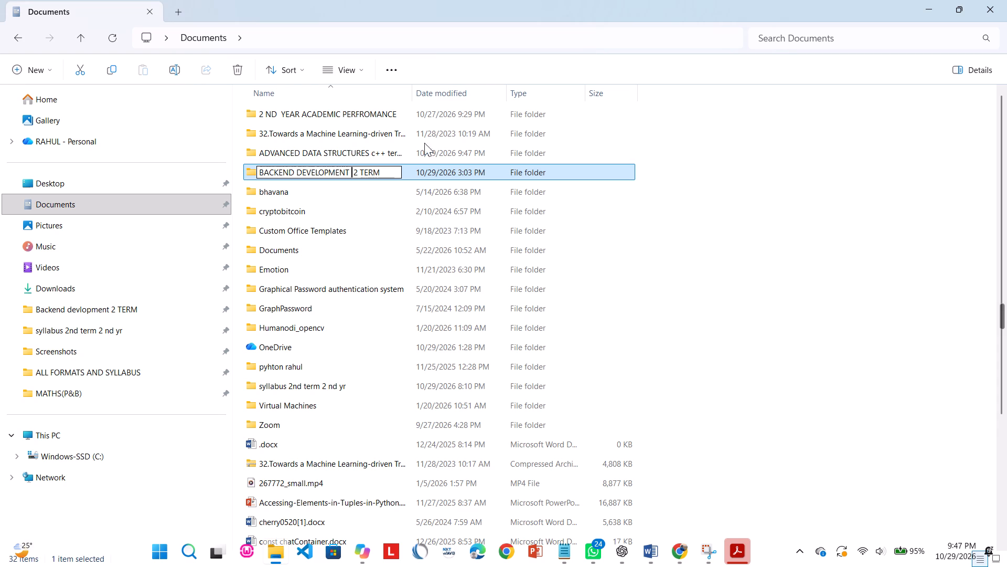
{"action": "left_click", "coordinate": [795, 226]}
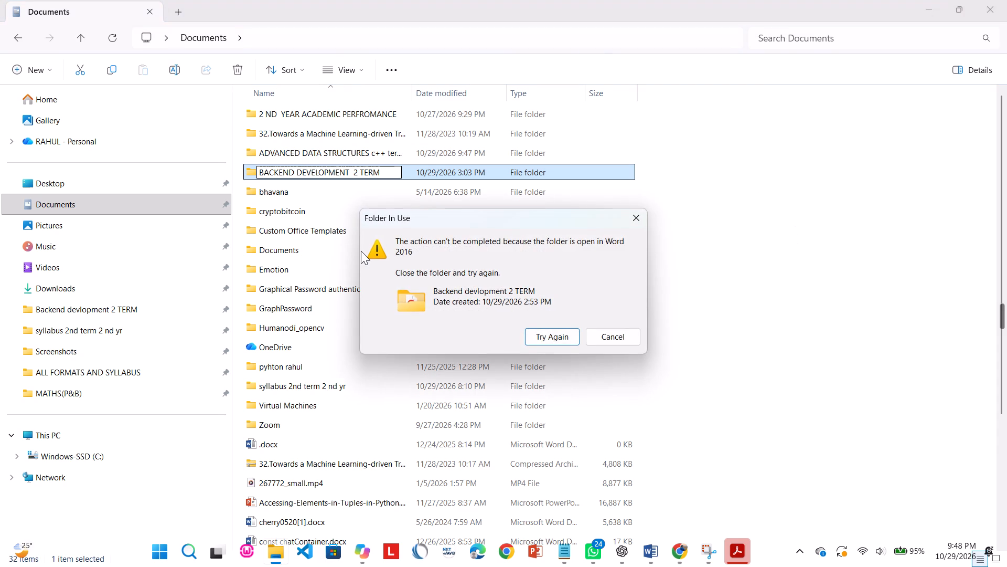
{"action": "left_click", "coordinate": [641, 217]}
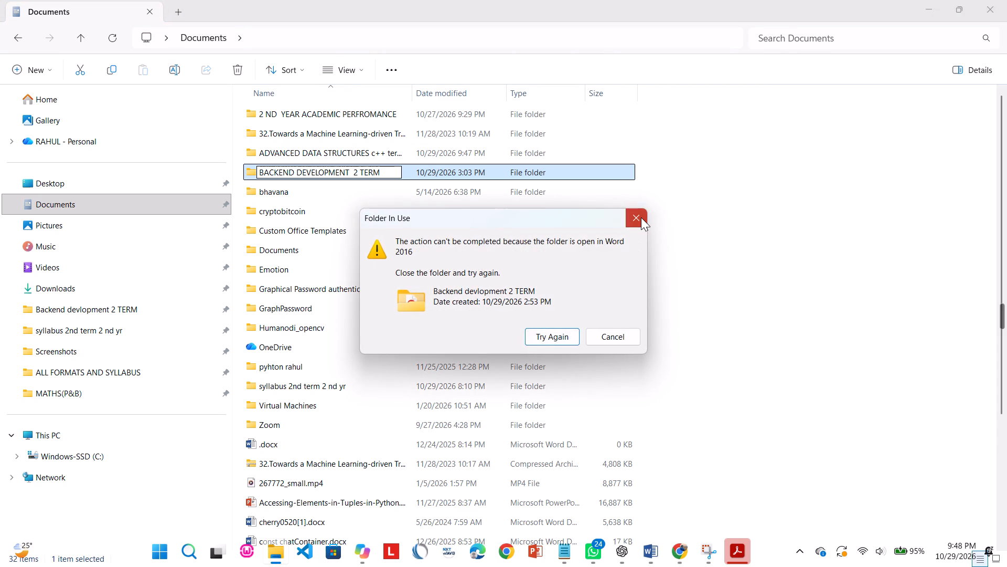
Pin the "ADVANCED DATA STRUCTURES c++ term 2" folder in Documents to Start and to Quick access.
{"action": "scroll", "coordinate": [252, 274], "scroll_direction": "down", "scroll_amount": 1}
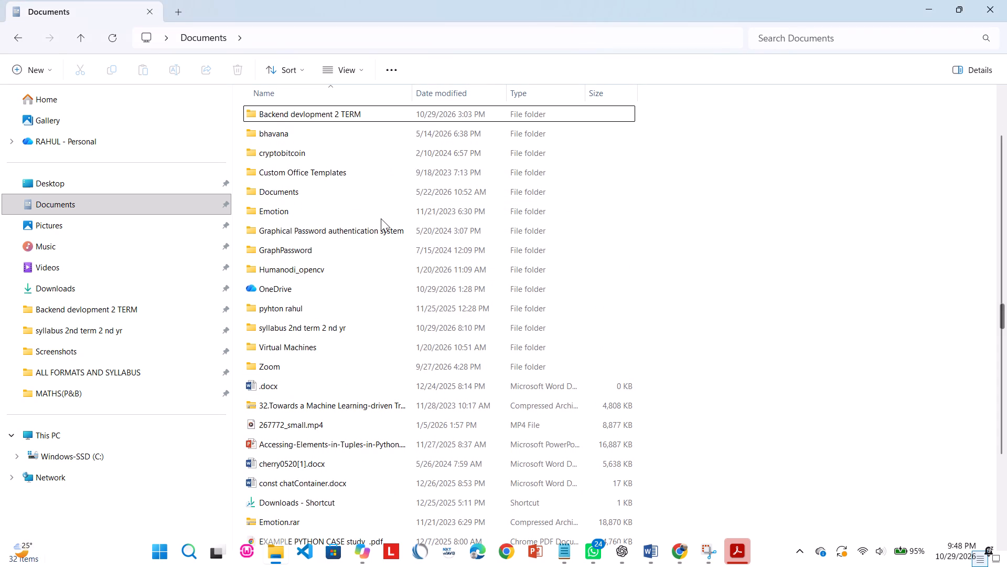
{"action": "scroll", "coordinate": [388, 334], "scroll_direction": "down", "scroll_amount": 1}
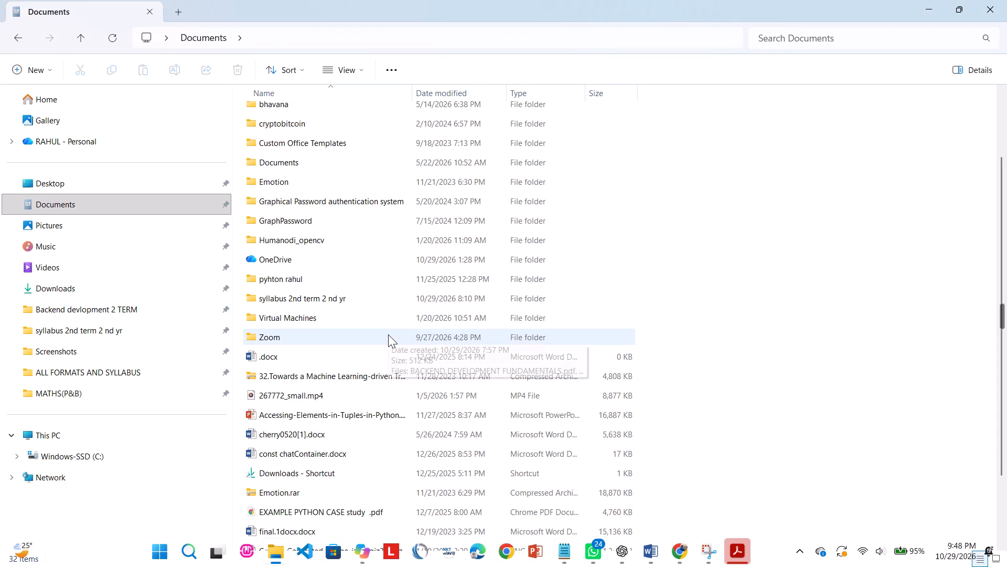
{"action": "scroll", "coordinate": [388, 334], "scroll_direction": "down", "scroll_amount": 2}
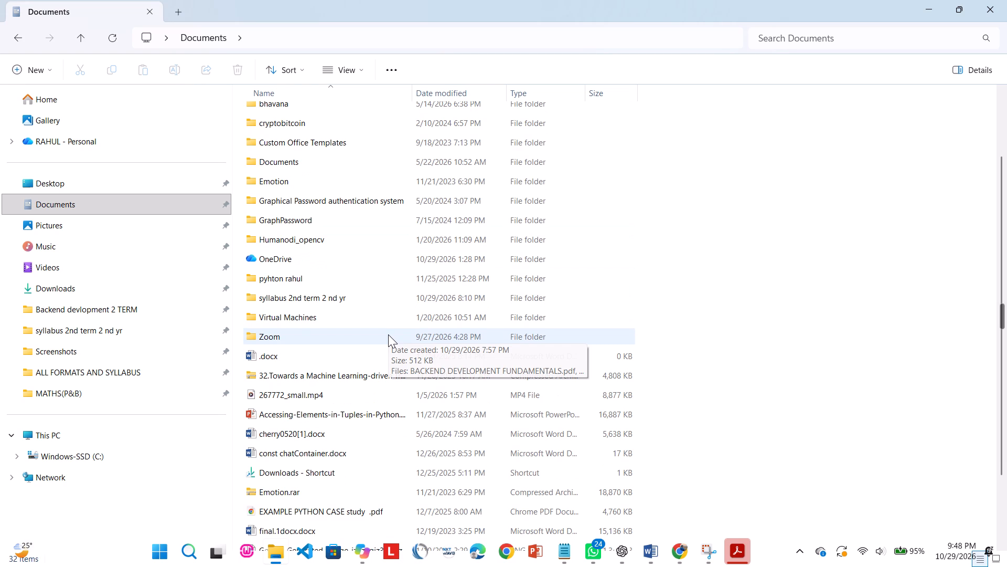
{"action": "scroll", "coordinate": [388, 334], "scroll_direction": "down", "scroll_amount": 1}
{"action": "scroll", "coordinate": [418, 284], "scroll_direction": "down", "scroll_amount": 1}
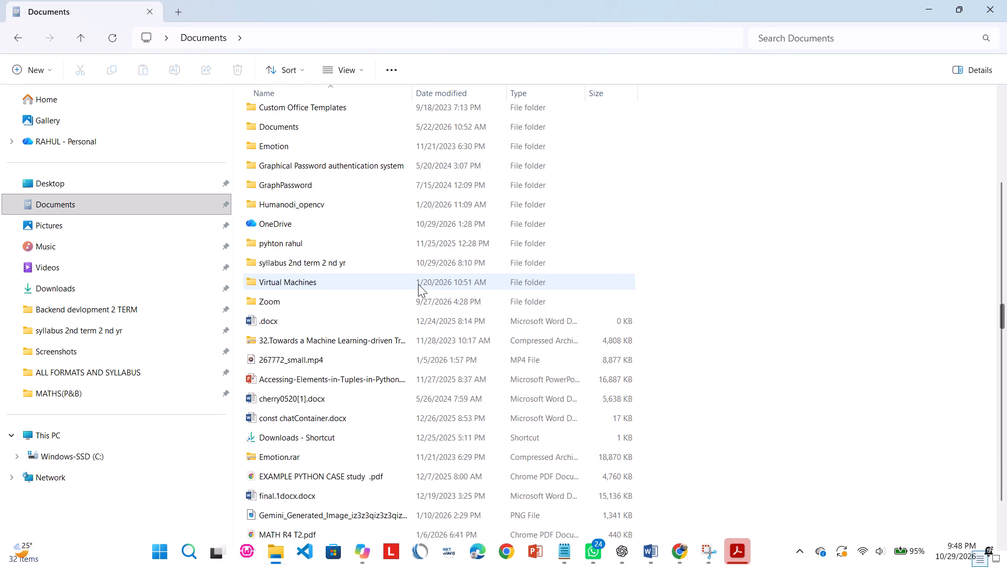
{"action": "scroll", "coordinate": [418, 284], "scroll_direction": "down", "scroll_amount": 2}
{"action": "scroll", "coordinate": [418, 284], "scroll_direction": "up", "scroll_amount": 2}
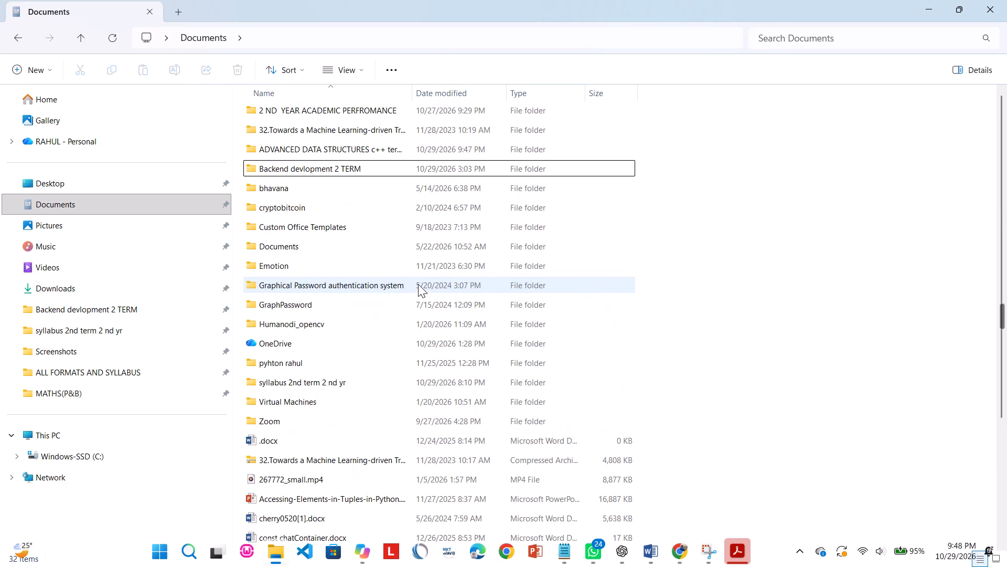
{"action": "scroll", "coordinate": [418, 284], "scroll_direction": "up", "scroll_amount": 3}
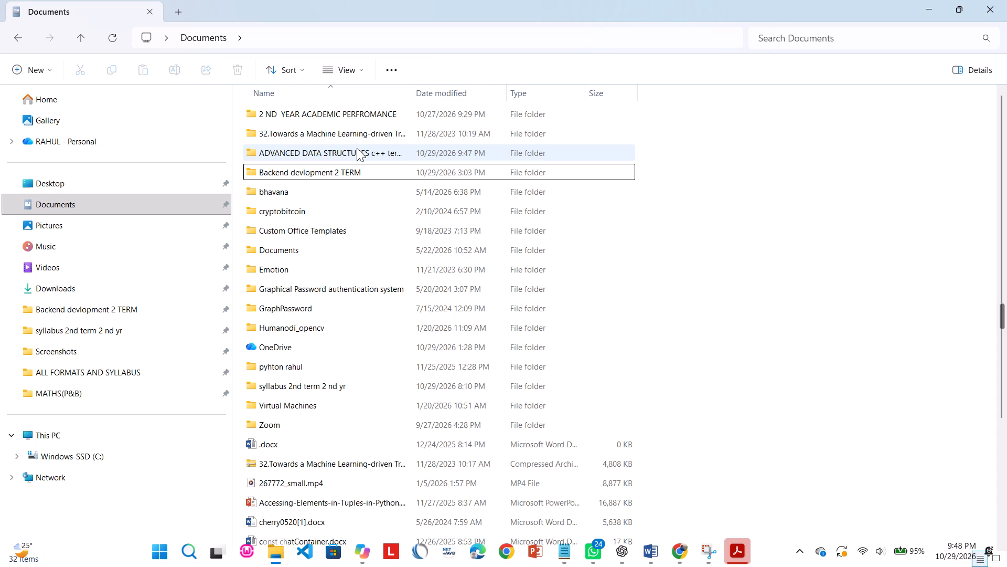
{"action": "right_click", "coordinate": [357, 148]}
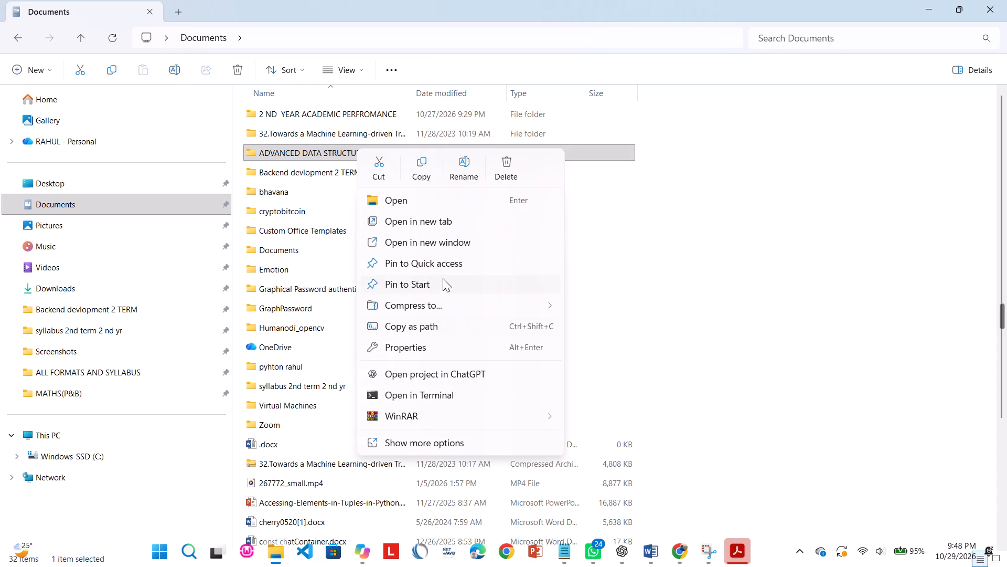
{"action": "left_click", "coordinate": [443, 280]}
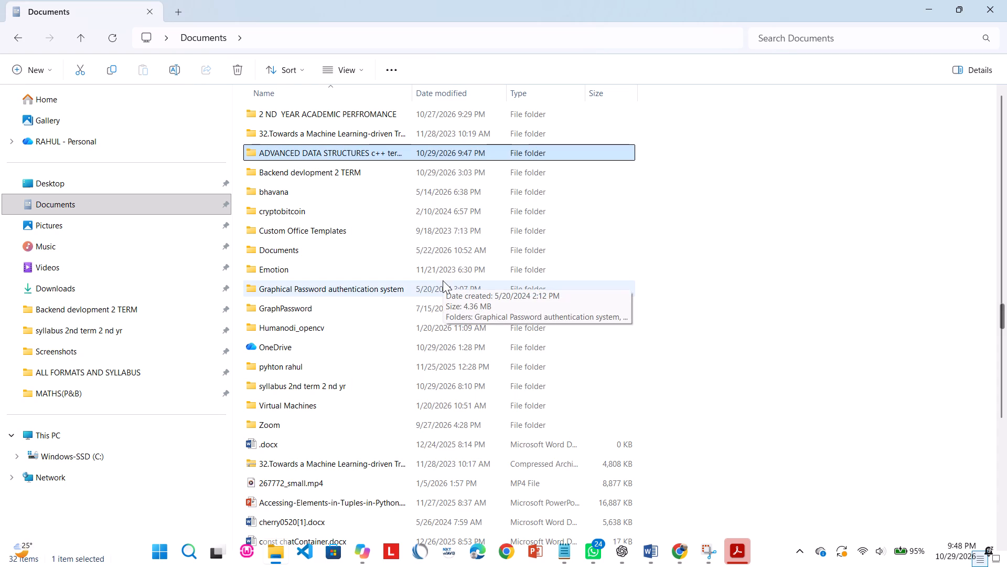
{"action": "right_click", "coordinate": [361, 157]}
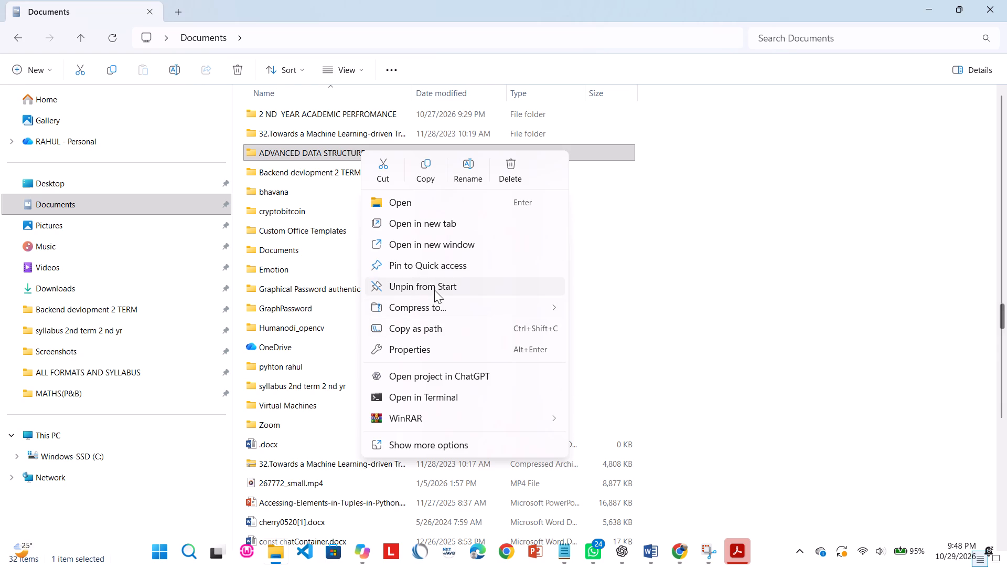
{"action": "left_click", "coordinate": [426, 262]}
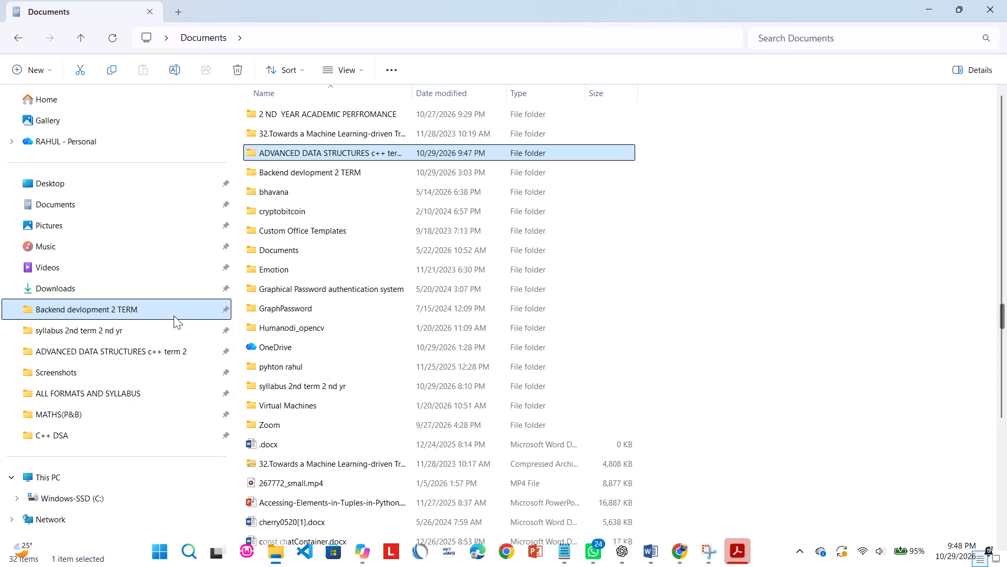
Minimise File Explorer and close the Adobe Acrobat window showing "DSA LAPREPORT 1.pdf".
{"action": "left_click", "coordinate": [930, 0]}
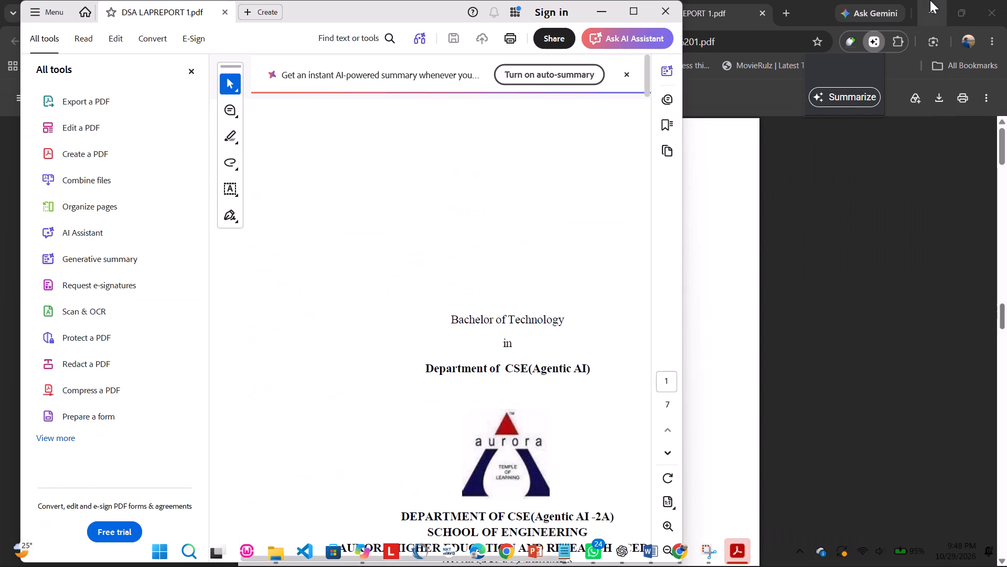
{"action": "left_click", "coordinate": [661, 9]}
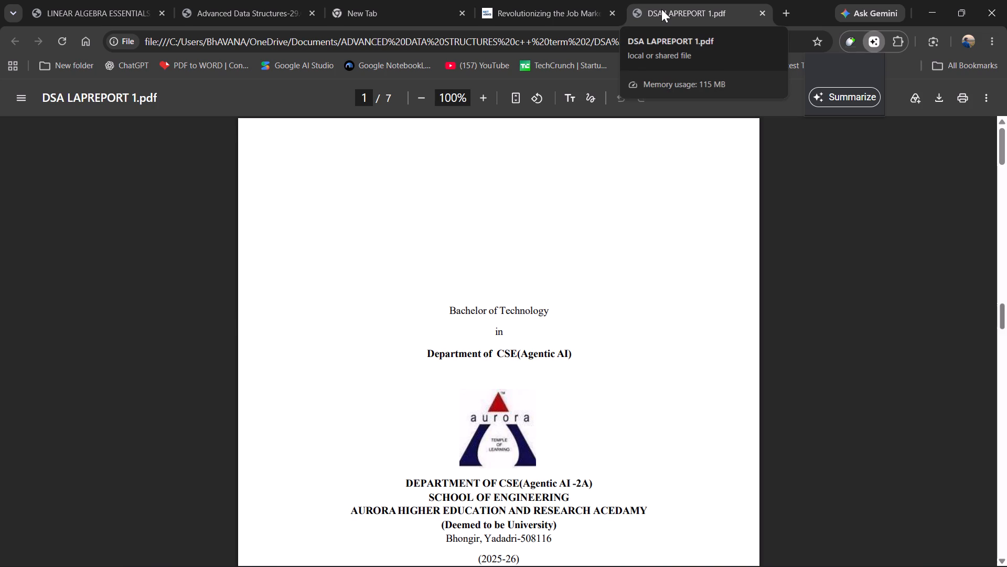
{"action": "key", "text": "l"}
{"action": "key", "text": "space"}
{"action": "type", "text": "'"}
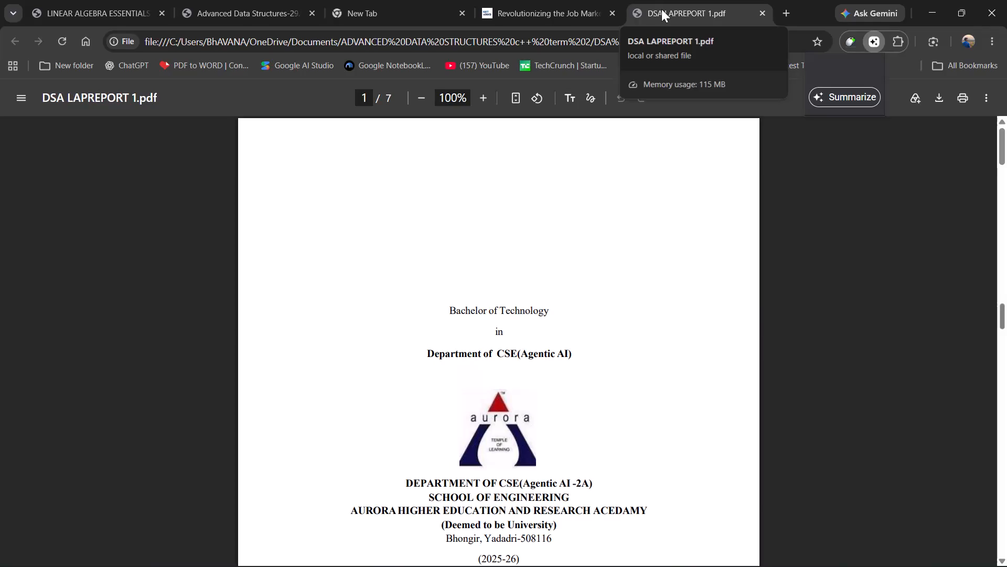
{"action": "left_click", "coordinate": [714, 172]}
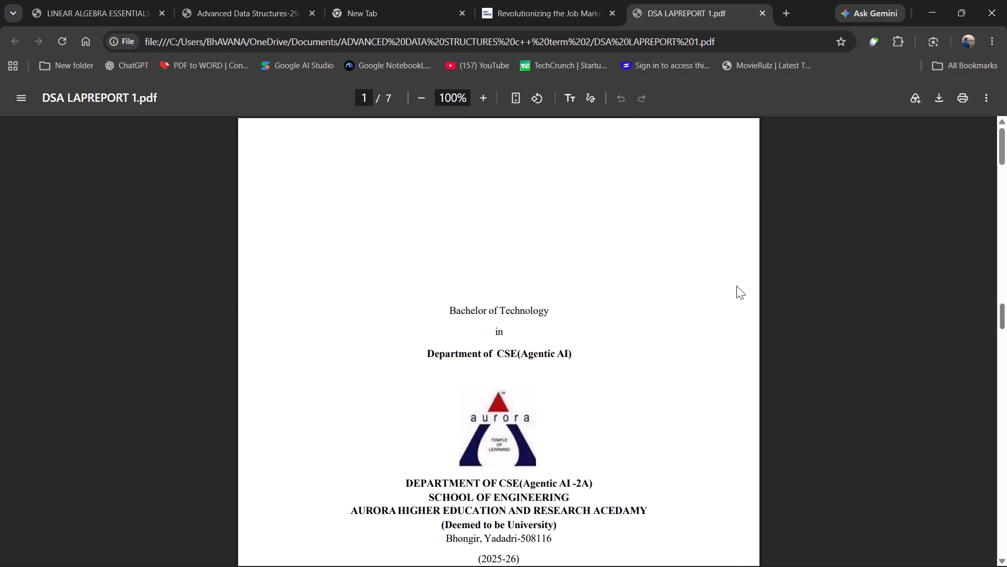
Minimise the Chrome window showing the PDF to get back to the Word report.
{"action": "left_click", "coordinate": [929, 0]}
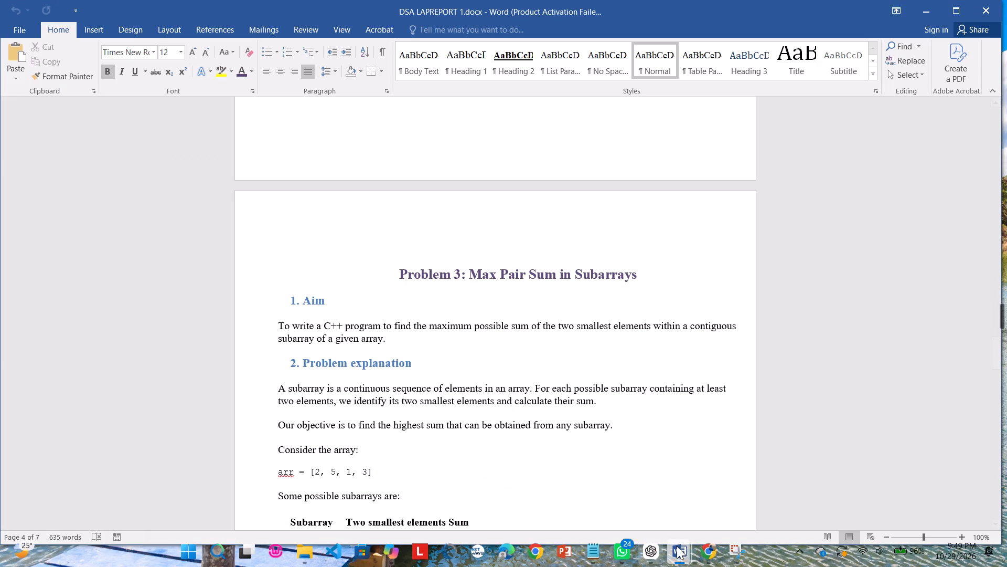
Minimise the Chrome window and both open Word documents to get to the desktop.
{"action": "left_click", "coordinate": [708, 501]}
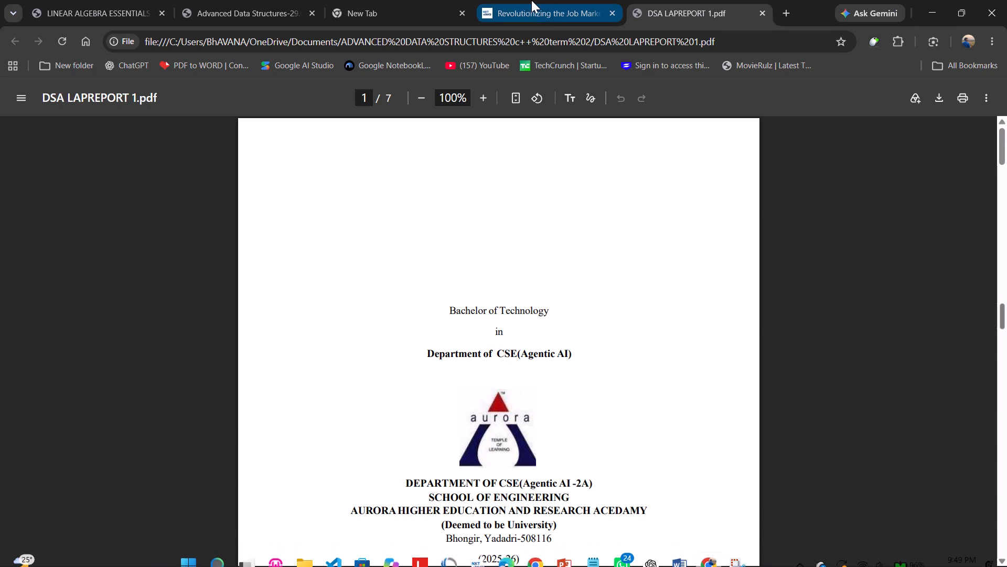
{"action": "left_click", "coordinate": [541, 0]}
{"action": "left_click", "coordinate": [923, 0]}
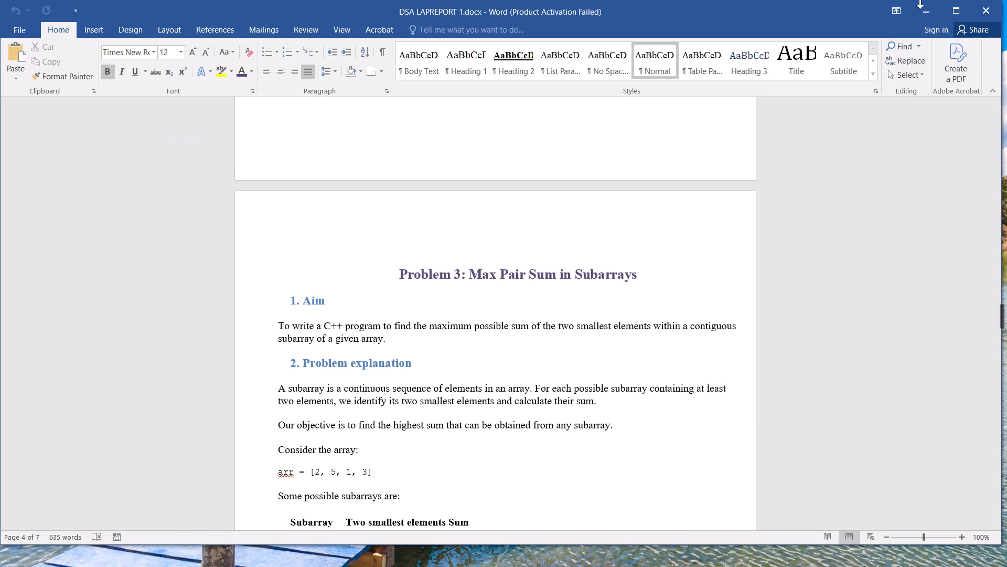
{"action": "left_click", "coordinate": [931, 14]}
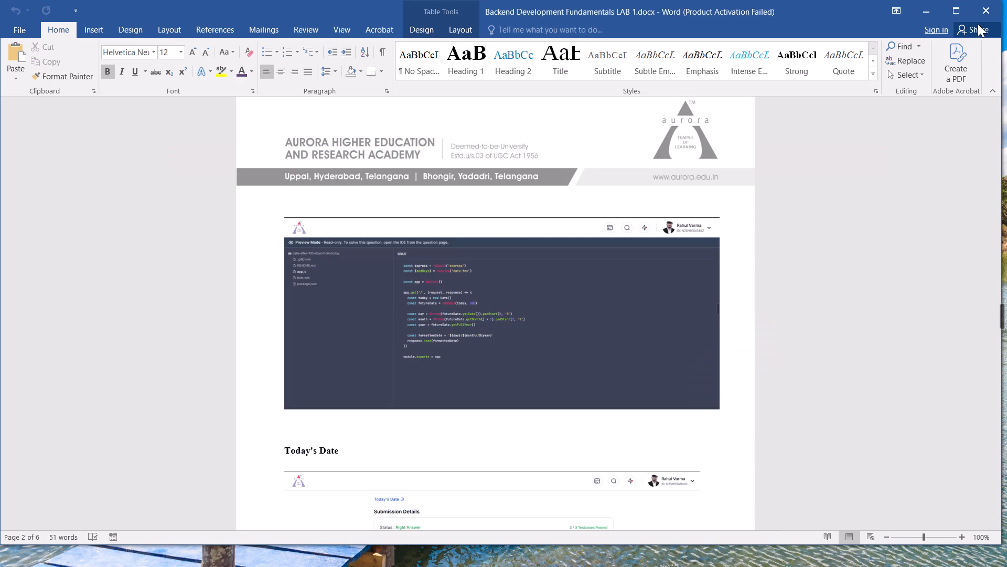
{"action": "left_click", "coordinate": [938, 16]}
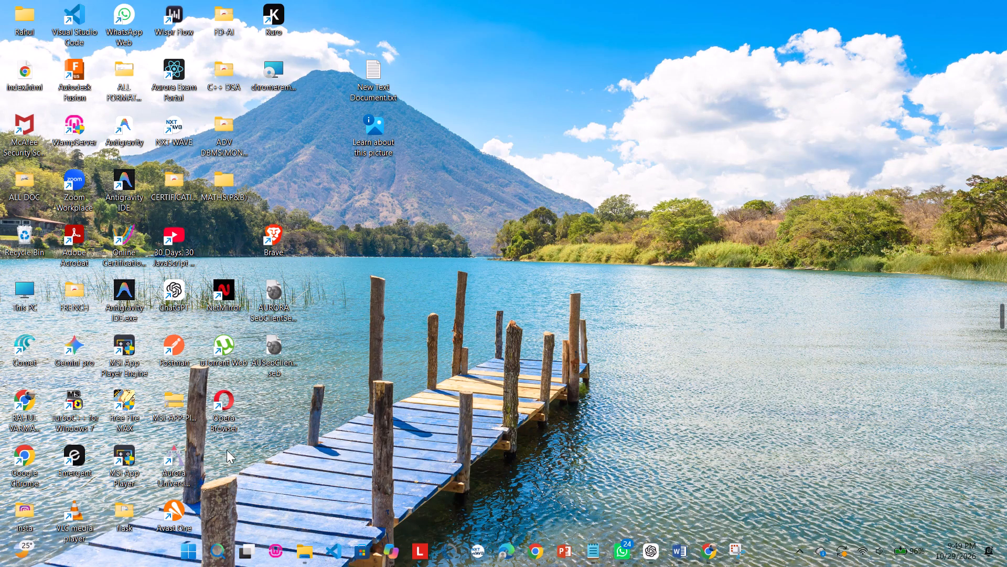
Open the Aurora University portal from the desktop and go to the Advanced Data Structures assessments.
{"action": "double_click", "coordinate": [171, 458]}
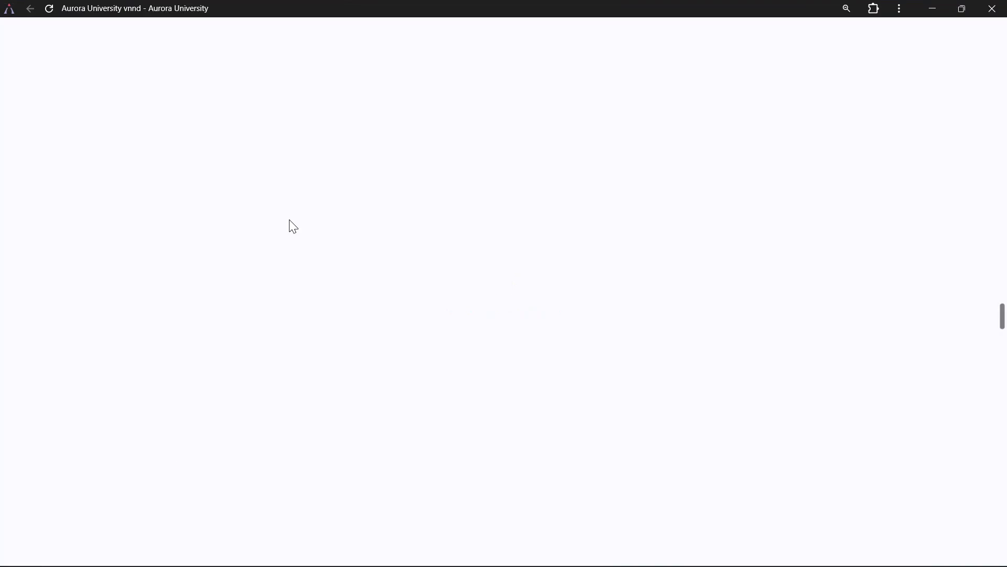
{"action": "left_click", "coordinate": [705, 382]}
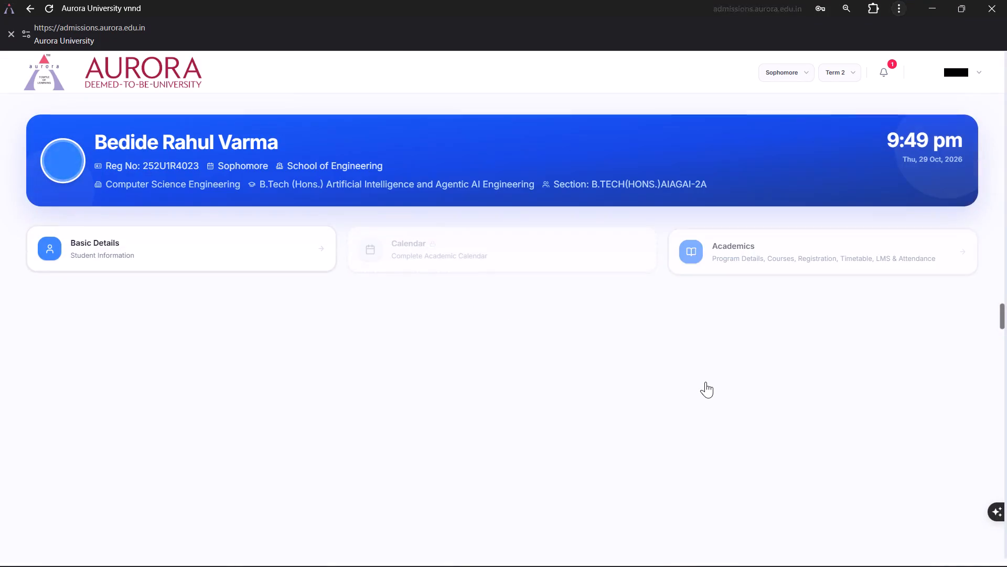
{"action": "left_click", "coordinate": [230, 302]}
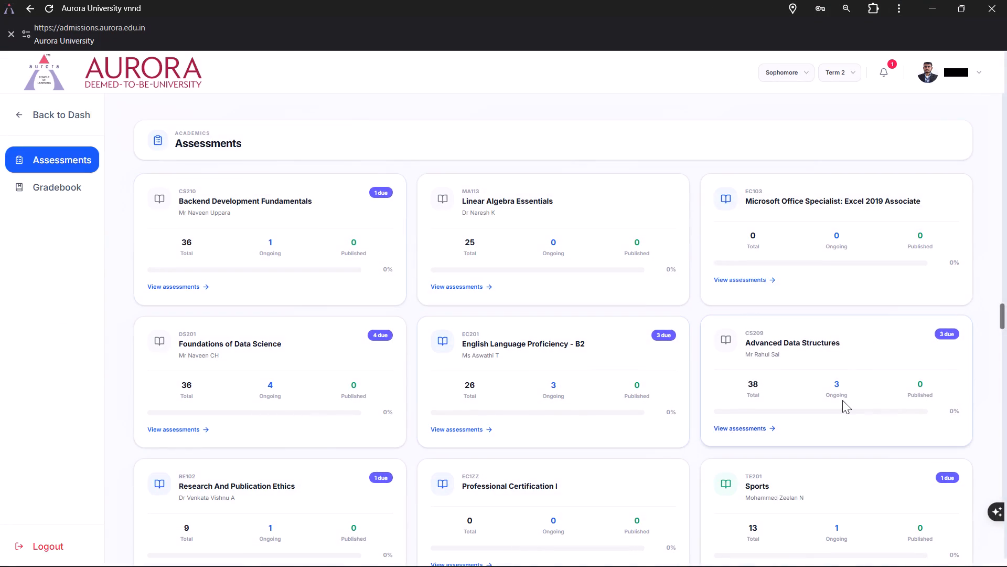
{"action": "scroll", "coordinate": [856, 367], "scroll_direction": "down", "scroll_amount": 1}
{"action": "left_click", "coordinate": [831, 319]}
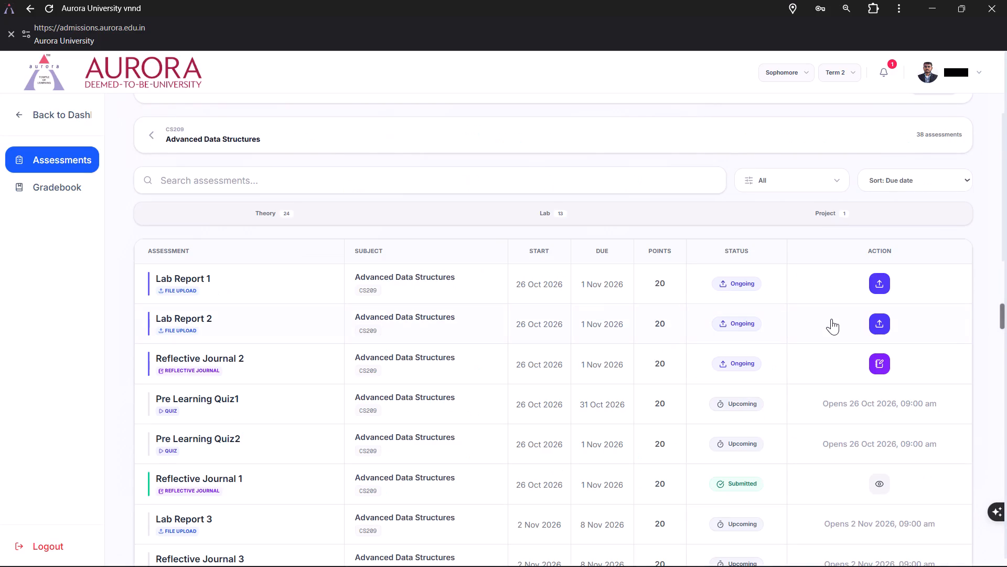
Upload "DSA LAPREPORT 1.pdf" from the "ADVANCED DATA STRUCTURES c++ term 2" folder as the Lab Report 1 submission.
{"action": "left_click", "coordinate": [886, 287]}
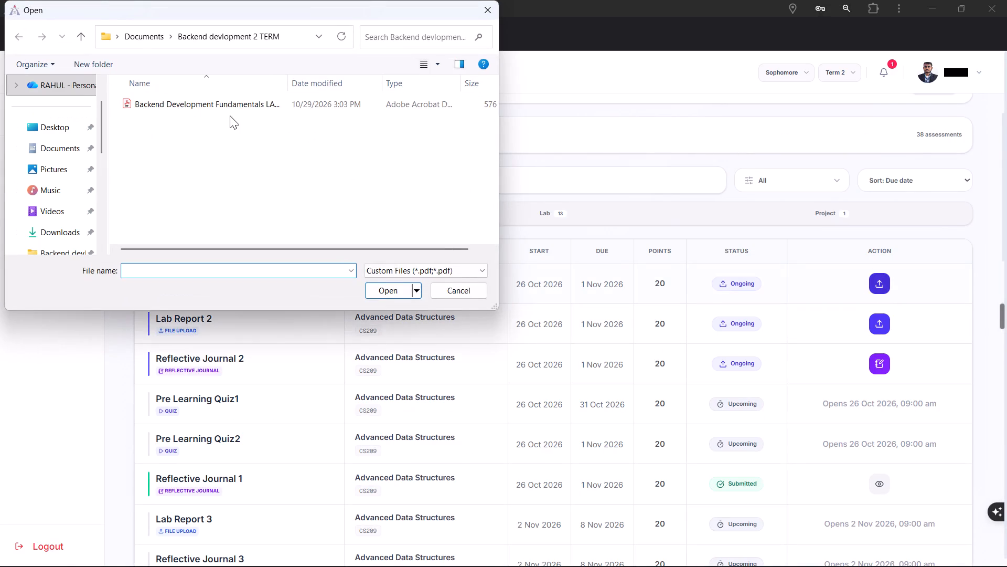
{"action": "scroll", "coordinate": [74, 212], "scroll_direction": "down", "scroll_amount": 1}
{"action": "left_click_drag", "start_coordinate": [66, 156], "coordinate": [68, 167]}
{"action": "left_click", "coordinate": [68, 167]}
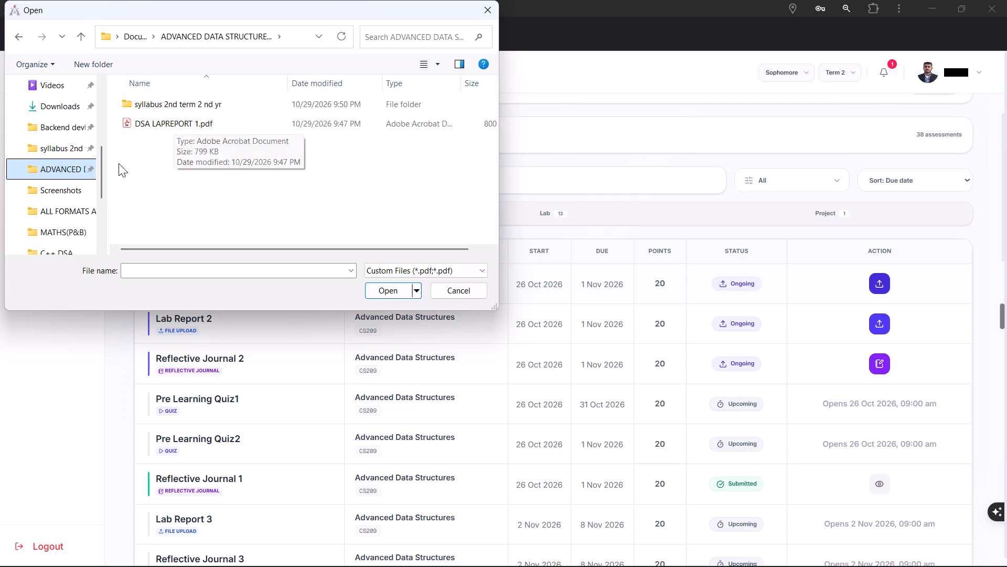
{"action": "left_click", "coordinate": [170, 116]}
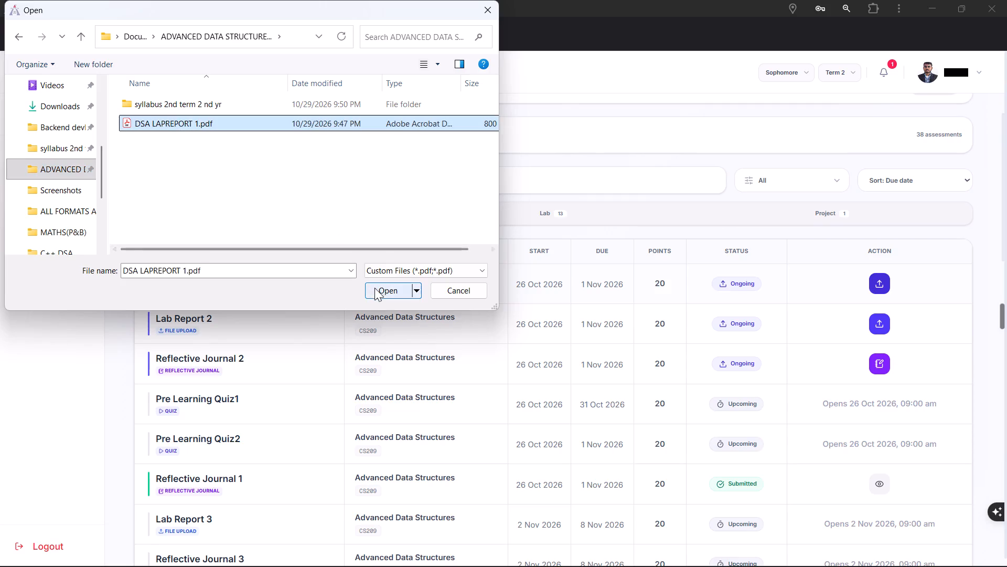
{"action": "left_click", "coordinate": [379, 289]}
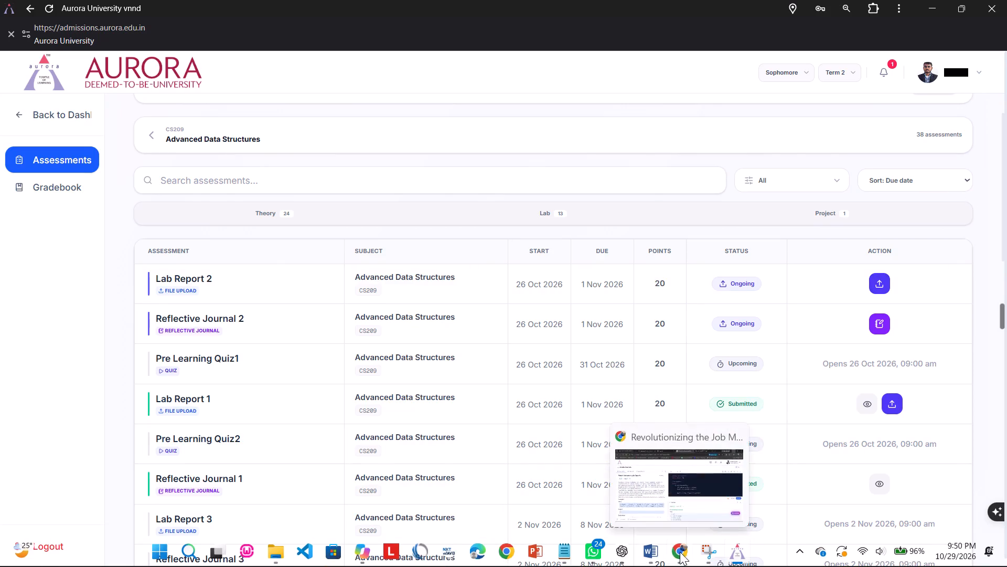
Switch to the NxtWave course in Chrome, leave the coding question, and look through the lesson lists of Module I and Module II: Linked Lists.
{"action": "left_click", "coordinate": [659, 485]}
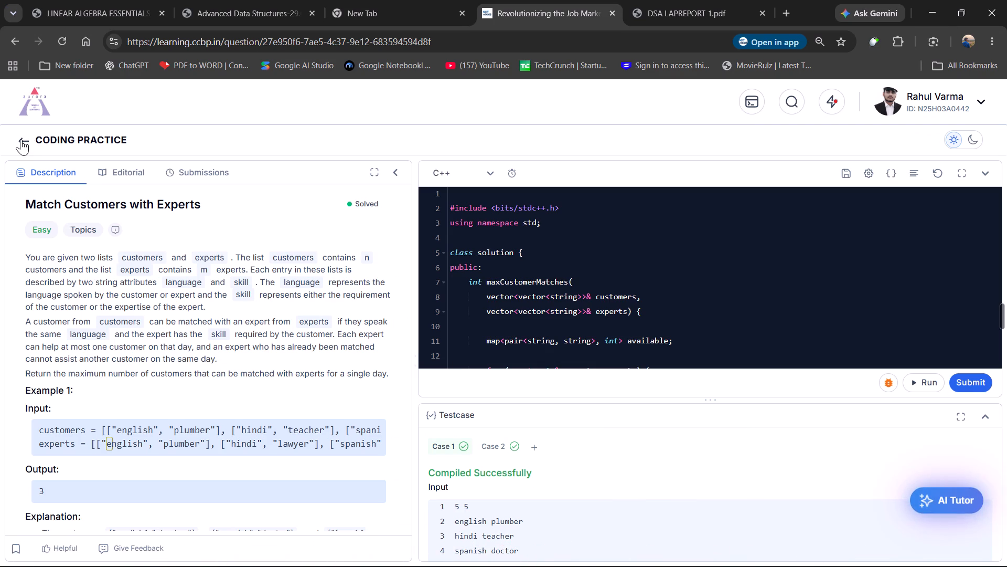
{"action": "left_click", "coordinate": [21, 139]}
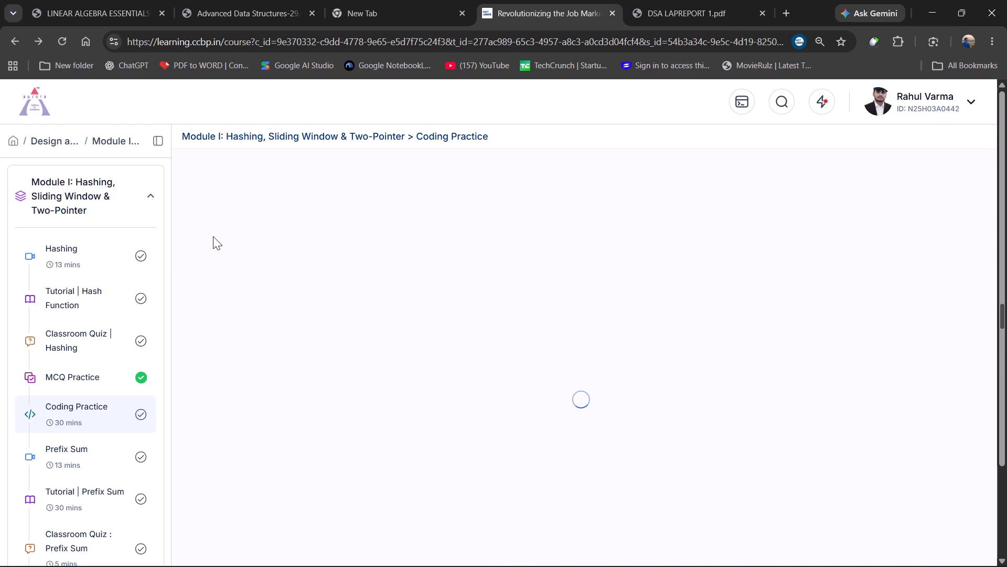
{"action": "scroll", "coordinate": [105, 268], "scroll_direction": "down", "scroll_amount": 4}
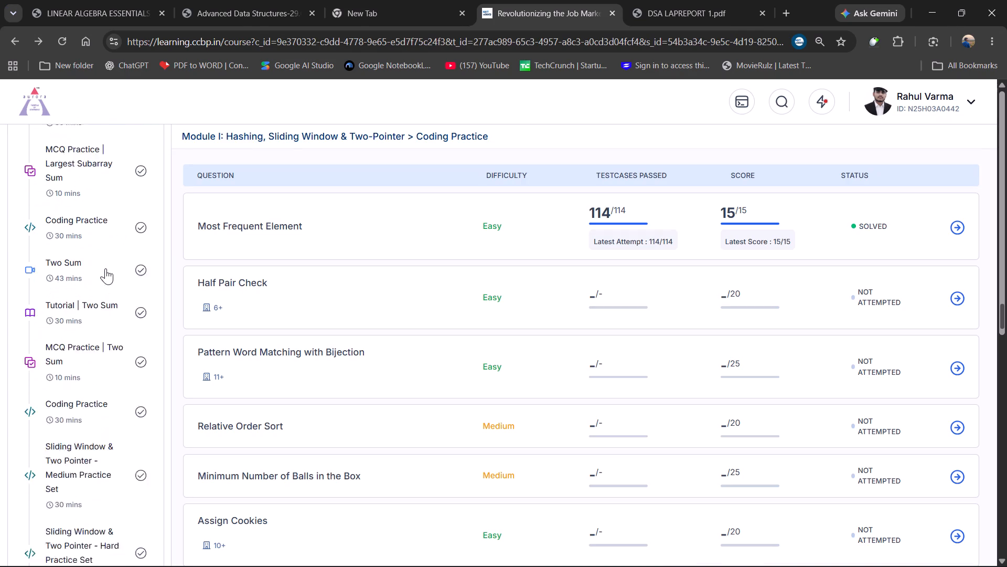
{"action": "scroll", "coordinate": [105, 268], "scroll_direction": "down", "scroll_amount": 2}
{"action": "left_click", "coordinate": [136, 388]}
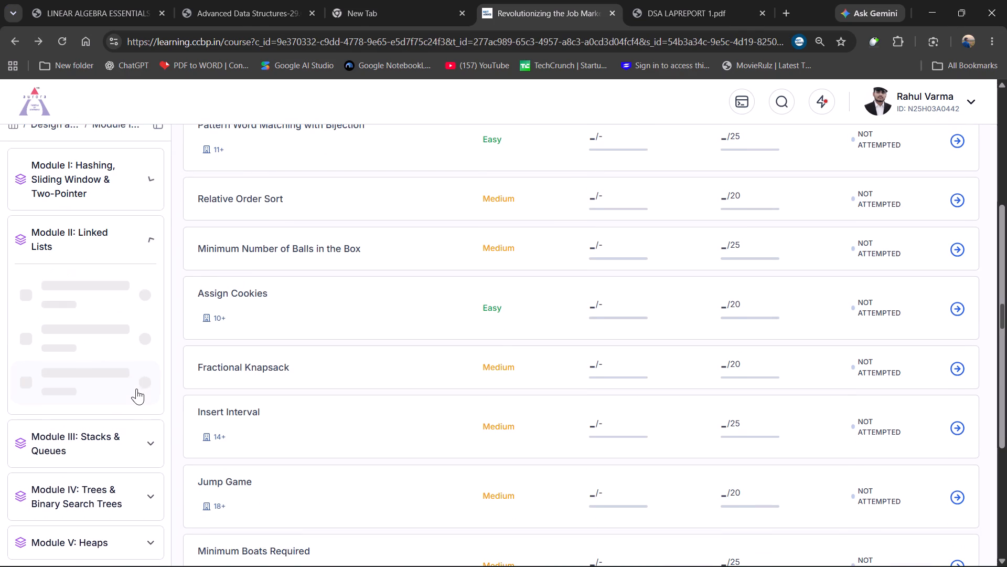
{"action": "scroll", "coordinate": [115, 308], "scroll_direction": "down", "scroll_amount": 2}
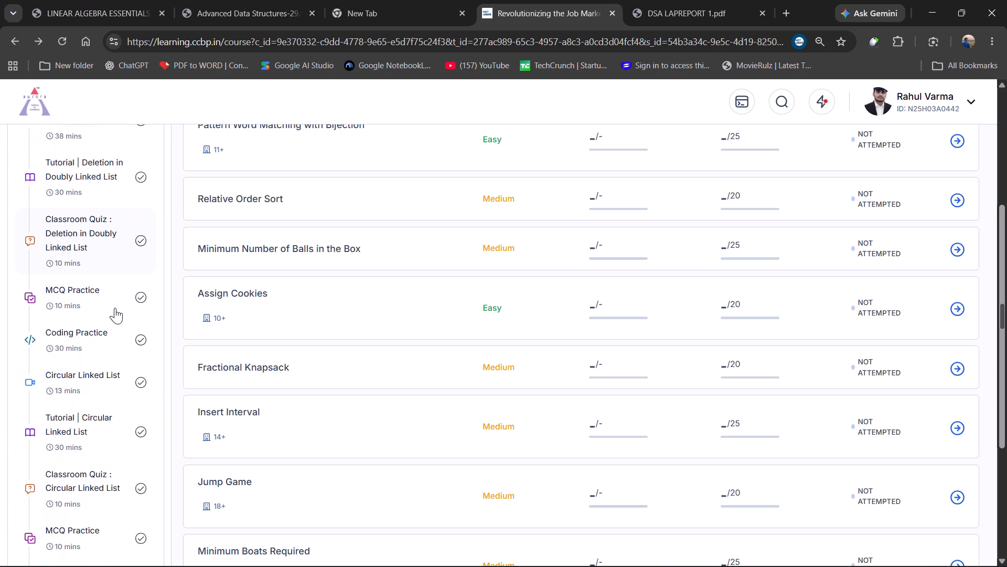
{"action": "scroll", "coordinate": [115, 308], "scroll_direction": "down", "scroll_amount": 11}
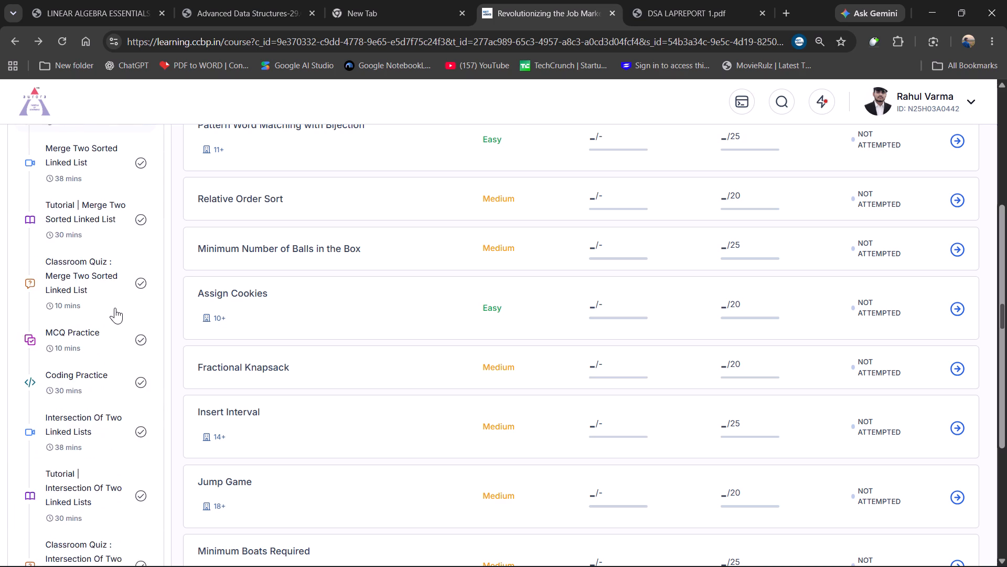
{"action": "scroll", "coordinate": [115, 308], "scroll_direction": "down", "scroll_amount": 3}
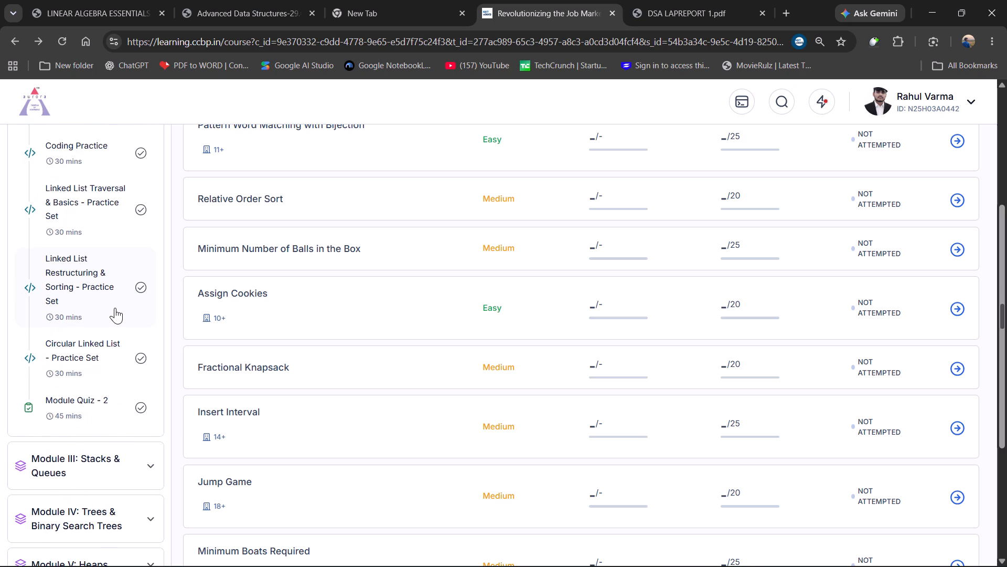
{"action": "scroll", "coordinate": [115, 308], "scroll_direction": "up", "scroll_amount": 7}
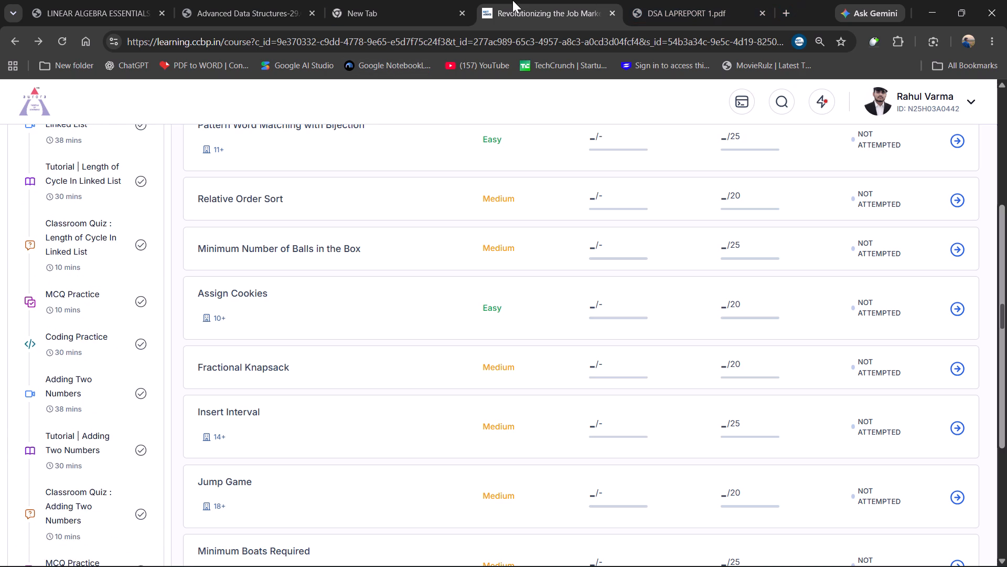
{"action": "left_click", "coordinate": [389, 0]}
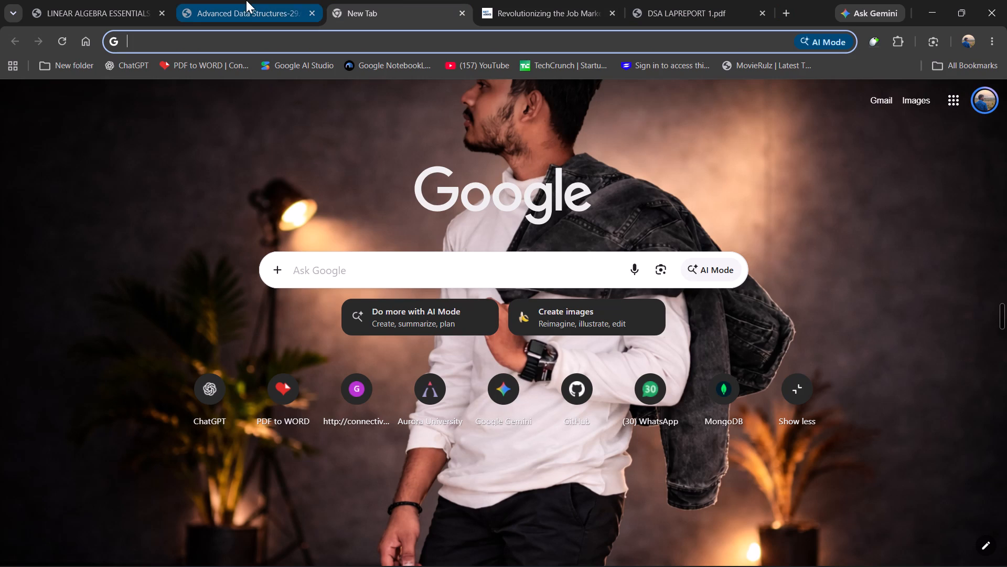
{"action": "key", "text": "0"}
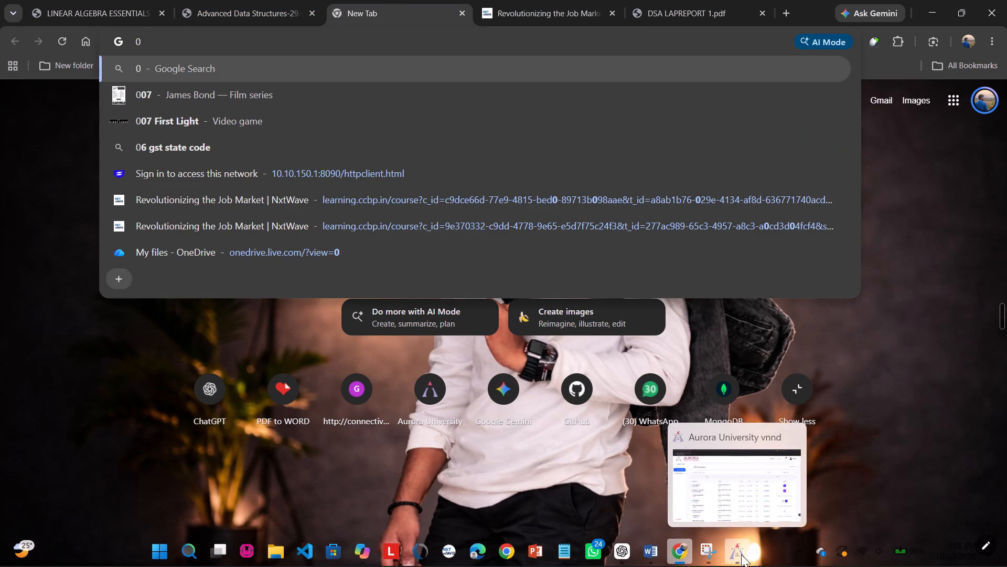
Switch back to the Aurora University portal and examine the Foundations of Data Science assessments.
{"action": "left_click", "coordinate": [717, 488]}
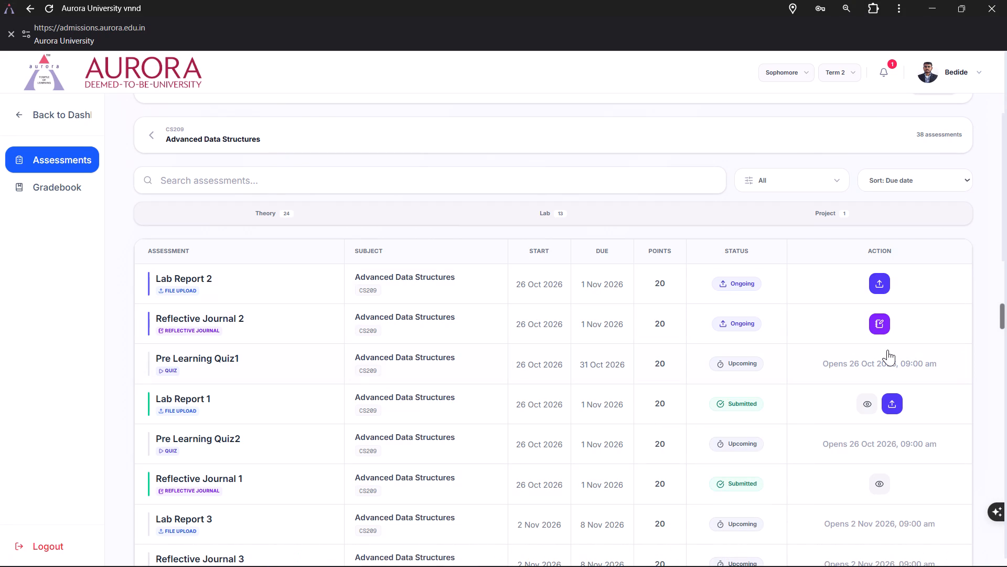
{"action": "left_click", "coordinate": [153, 132]}
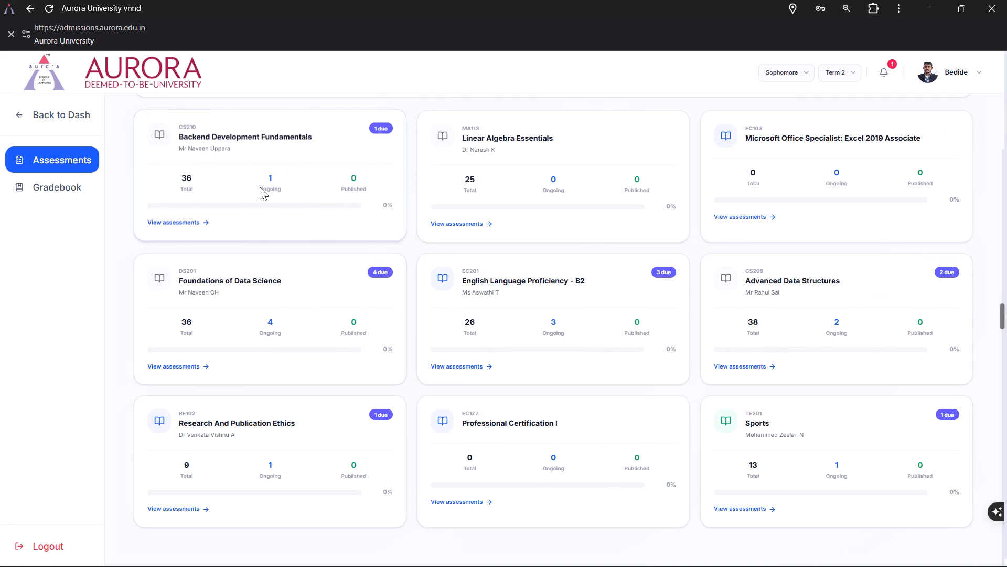
{"action": "left_click", "coordinate": [268, 327]}
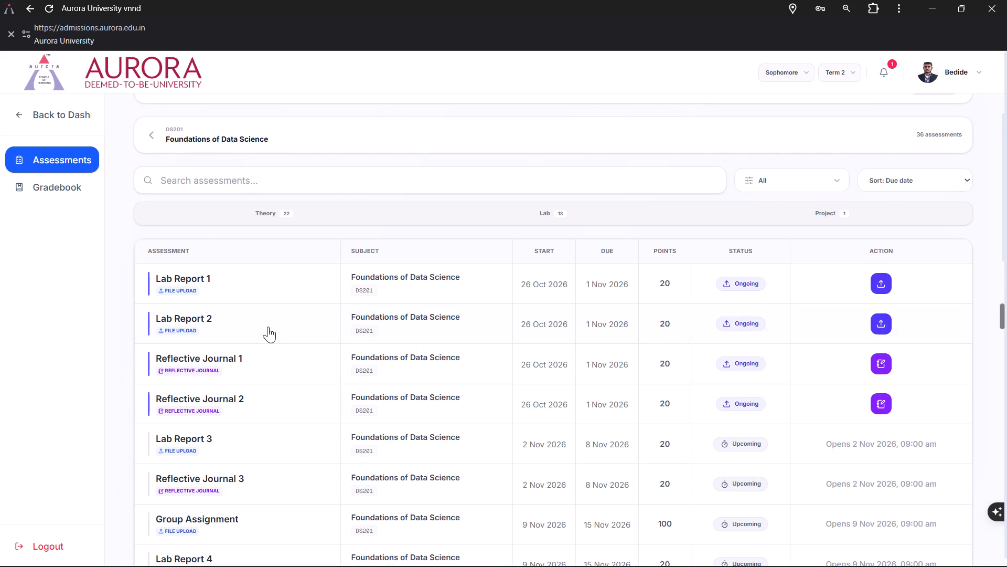
{"action": "left_click", "coordinate": [150, 129]}
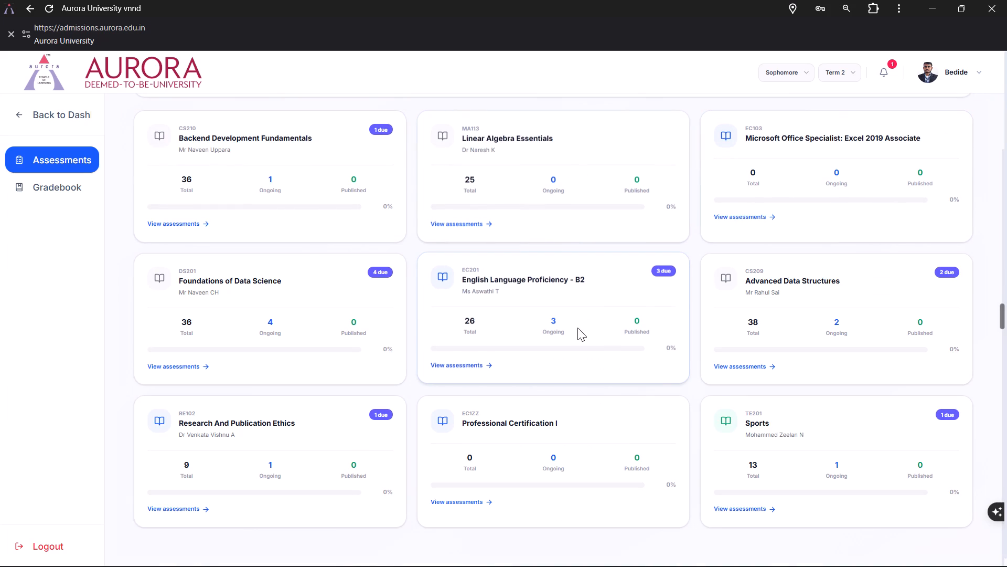
{"action": "left_click", "coordinate": [302, 303]}
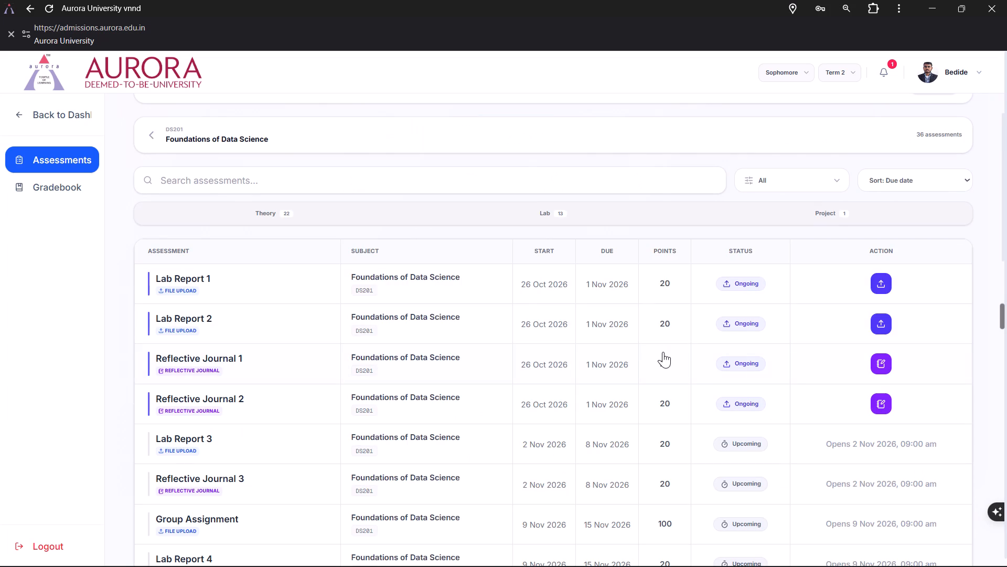
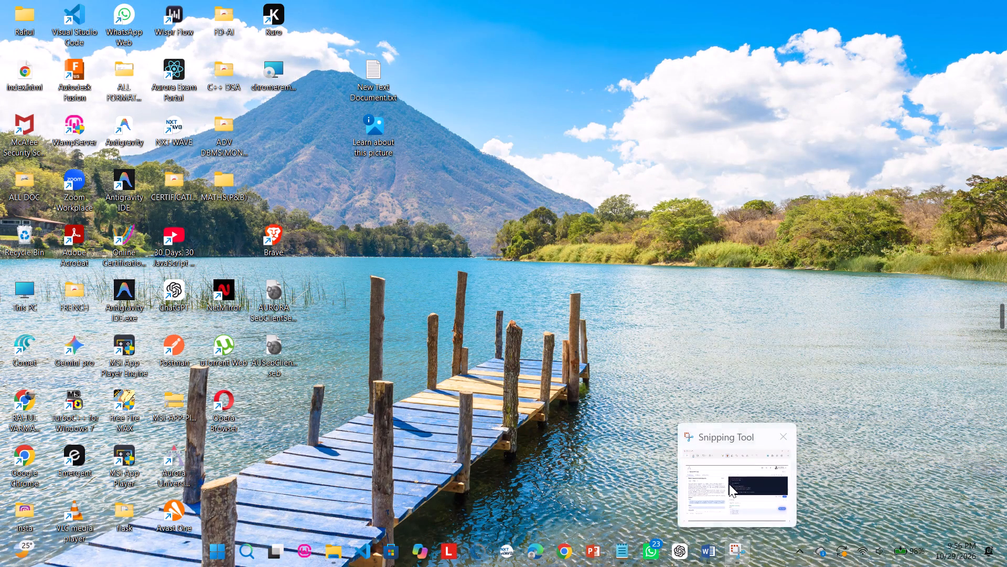
{"action": "left_click", "coordinate": [729, 484]}
{"action": "left_click", "coordinate": [946, 207]}
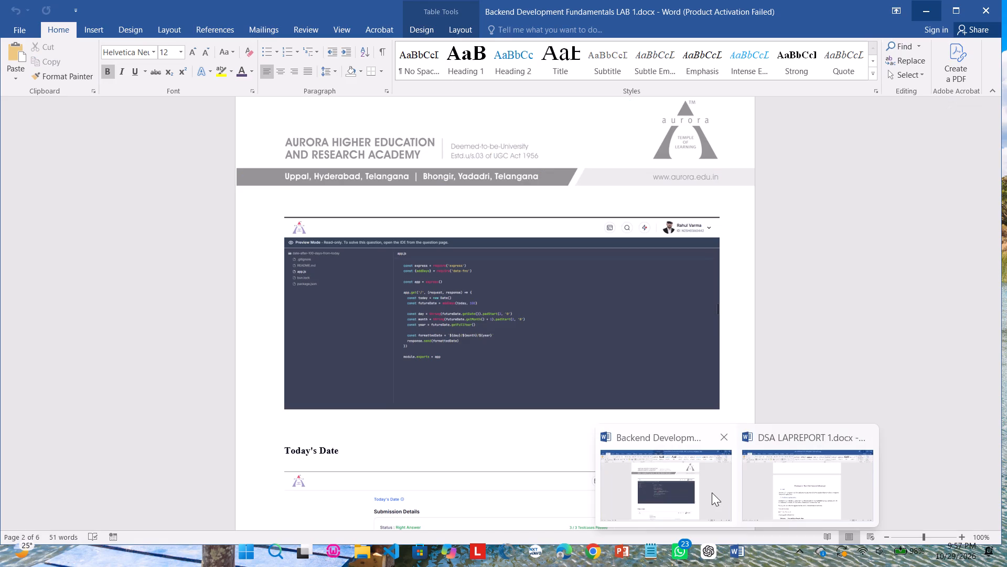
Close the two open Word documents, Backend Development Fundamentals LAB 1.docx and DSA LAPREPORT 1.docx.
{"action": "left_click", "coordinate": [712, 492]}
{"action": "left_click", "coordinate": [1006, 0]}
{"action": "left_click", "coordinate": [991, 7]}
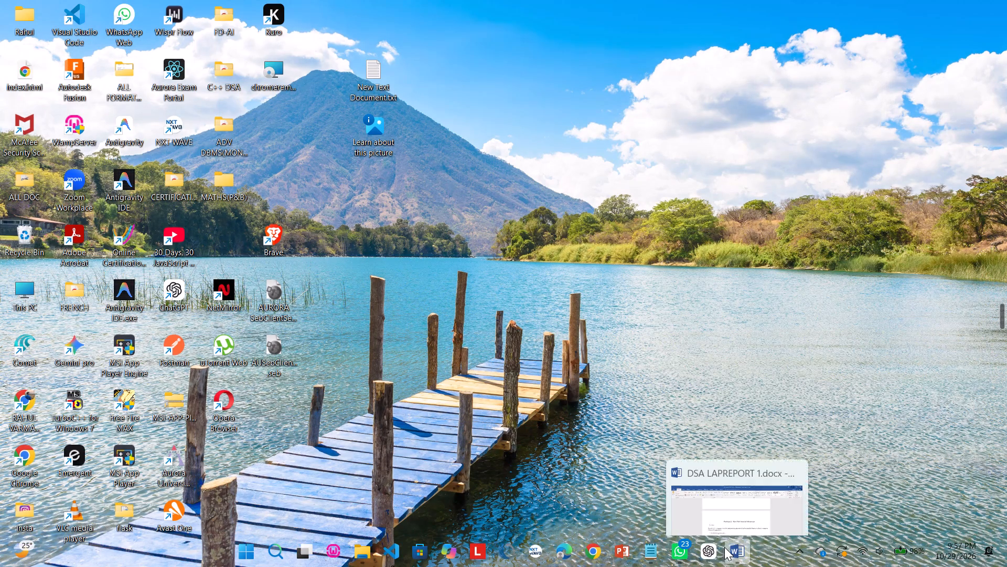
{"action": "left_click", "coordinate": [709, 481]}
{"action": "left_click_drag", "start_coordinate": [1006, 0], "coordinate": [984, 14]}
{"action": "double_click", "coordinate": [984, 14]}
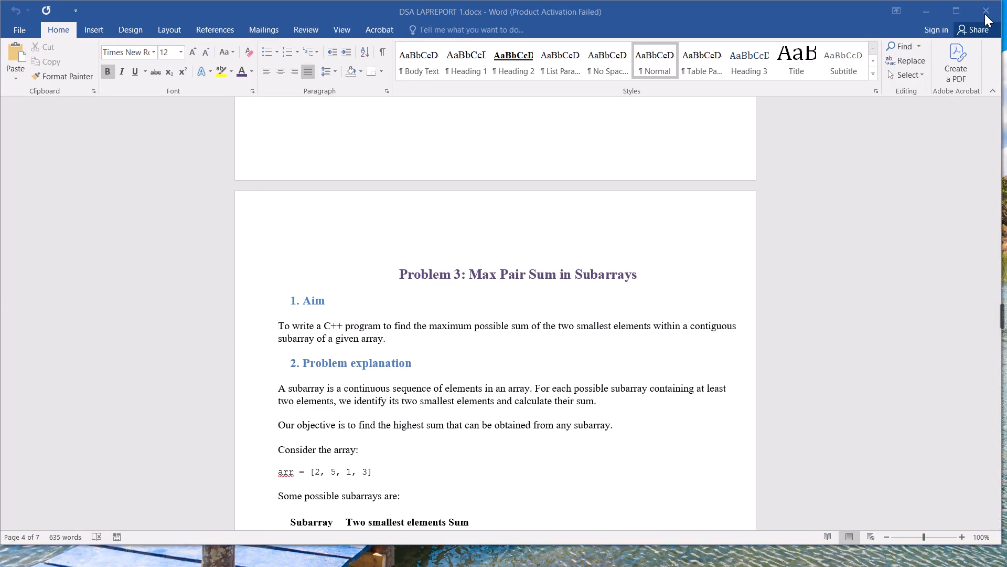
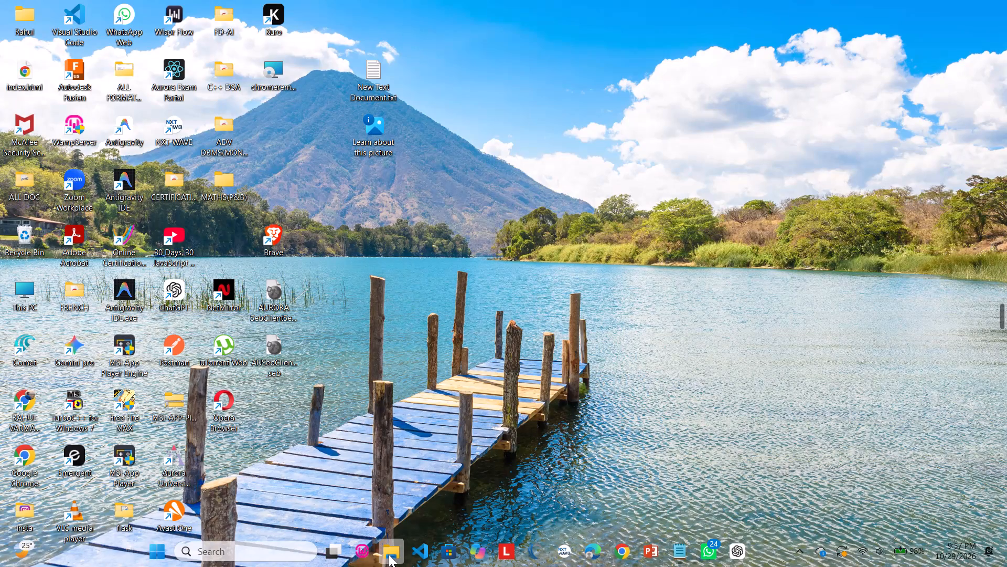
Bring the open File Explorer window to the front and close it.
{"action": "left_click", "coordinate": [381, 499]}
{"action": "left_click", "coordinate": [1006, 0]}
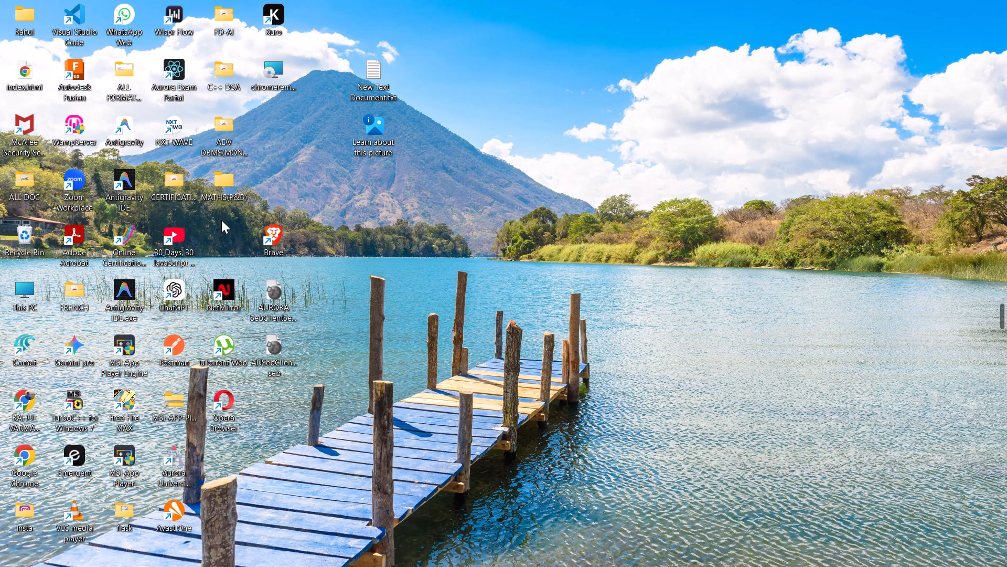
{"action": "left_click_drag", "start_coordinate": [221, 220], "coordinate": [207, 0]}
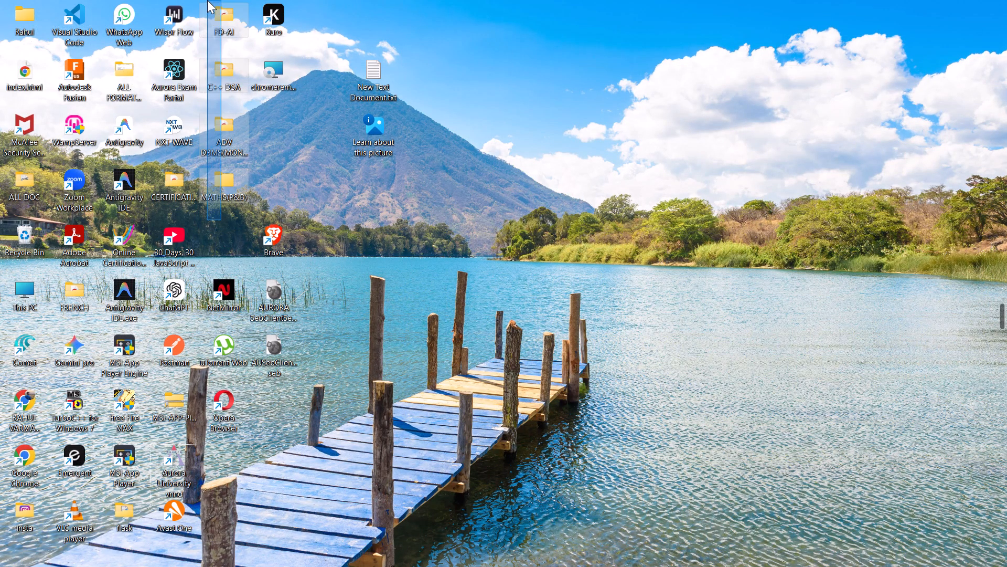
Permanently delete the four adjacent desktop folders from FD-AI through C++ DSA down to MATHS(P&B).
{"action": "left_click_drag", "start_coordinate": [207, 0], "coordinate": [208, 0]}
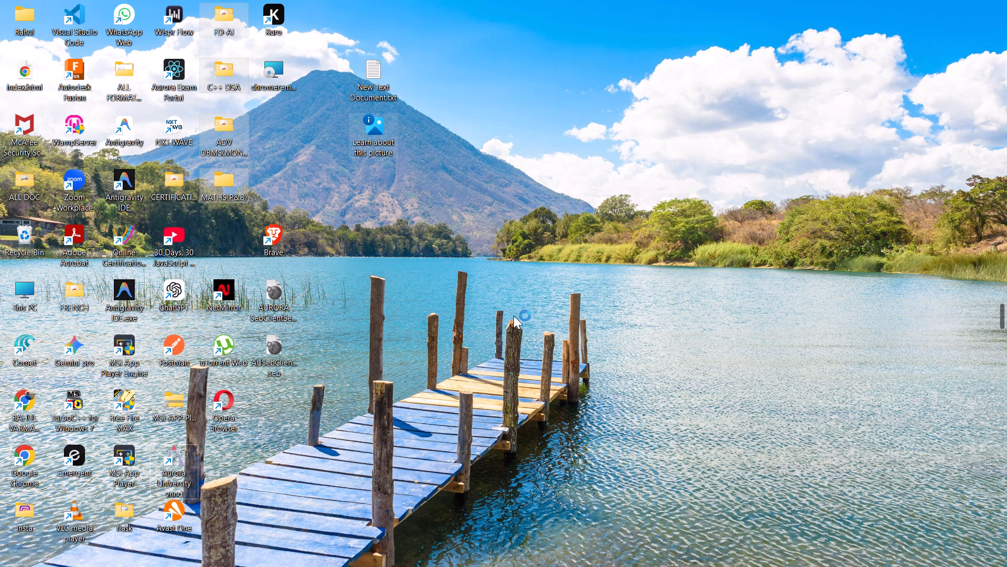
{"action": "key", "text": "shift+Delete"}
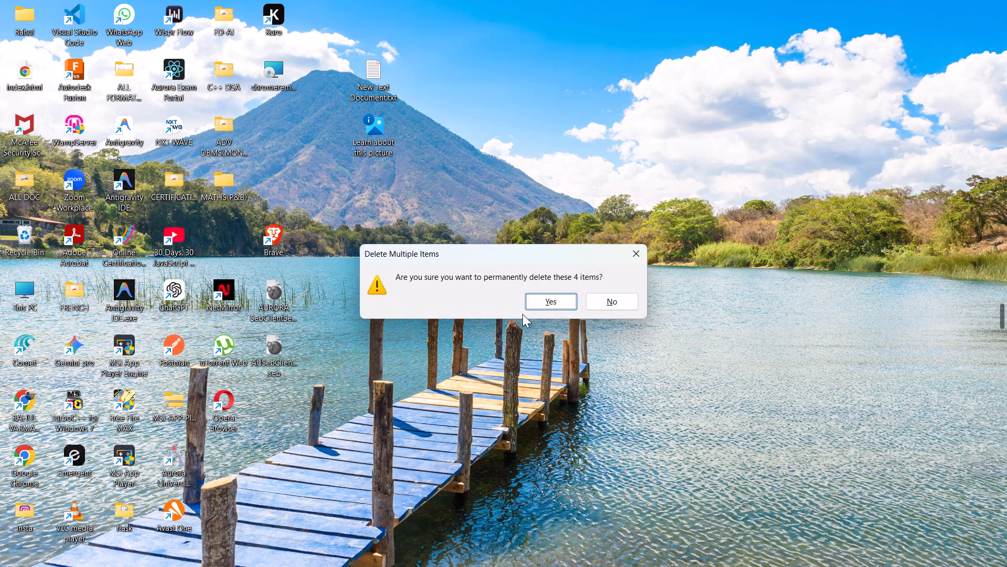
{"action": "left_click", "coordinate": [551, 301]}
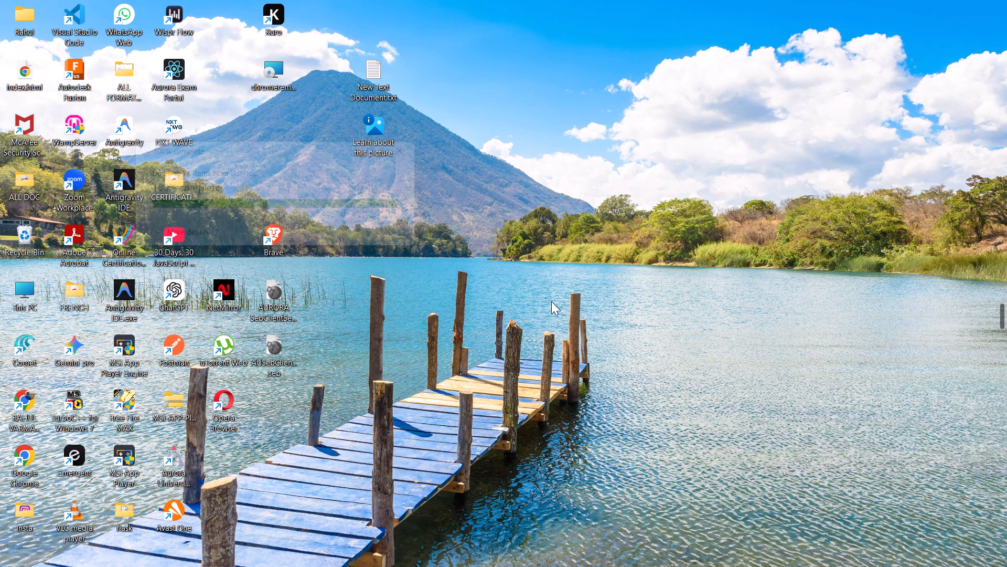
Move the Kuro, chromeremotedesktophost.msi, New Text Document.txt, Learn about this picture and Brave icons into the gaps in the fifth desktop column.
{"action": "left_click_drag", "start_coordinate": [280, 14], "coordinate": [228, 16]}
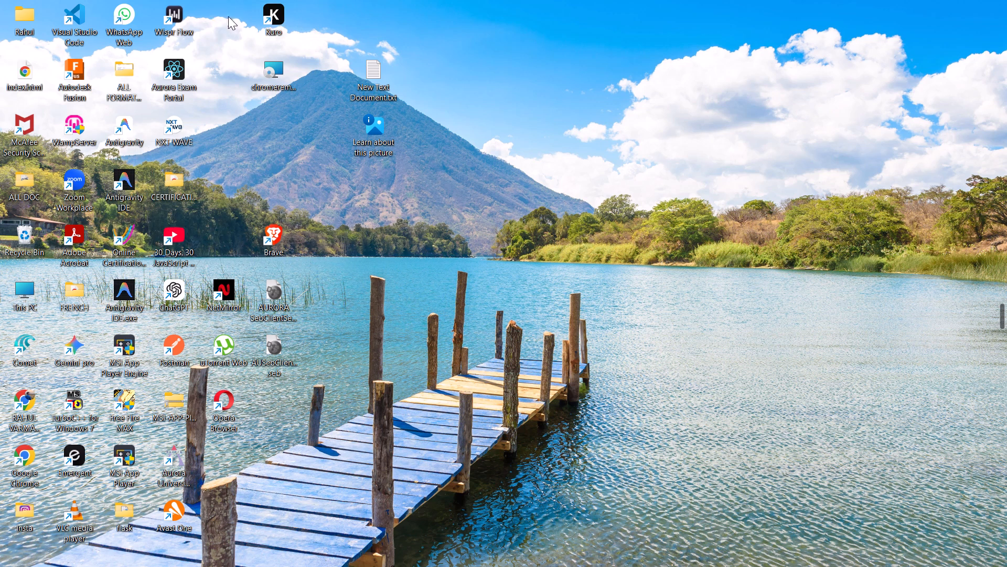
{"action": "left_click_drag", "start_coordinate": [282, 69], "coordinate": [240, 61]}
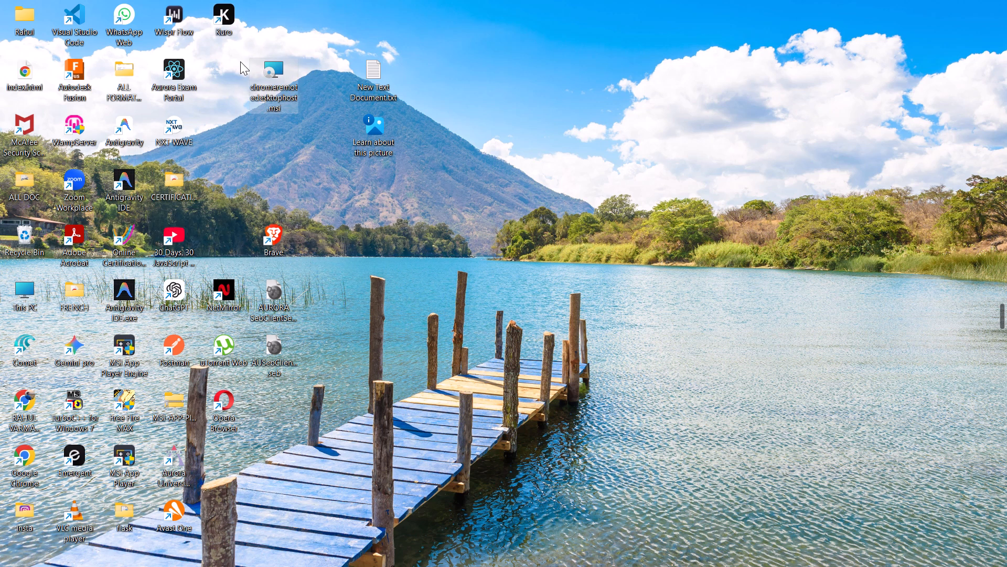
{"action": "left_click_drag", "start_coordinate": [371, 72], "coordinate": [232, 112]}
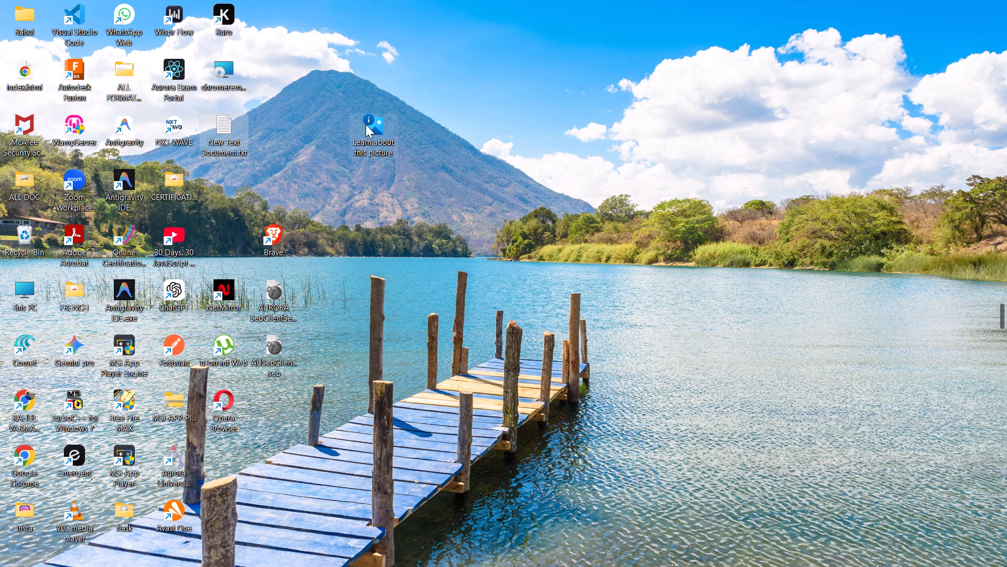
{"action": "left_click_drag", "start_coordinate": [376, 127], "coordinate": [237, 178]}
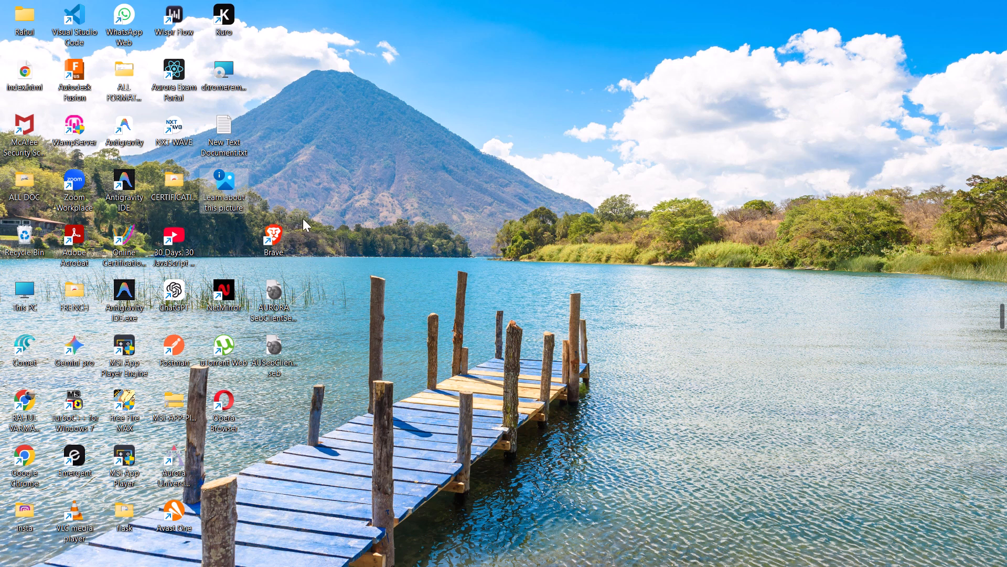
{"action": "left_click_drag", "start_coordinate": [276, 235], "coordinate": [232, 236]}
{"action": "left_click", "coordinate": [450, 220]}
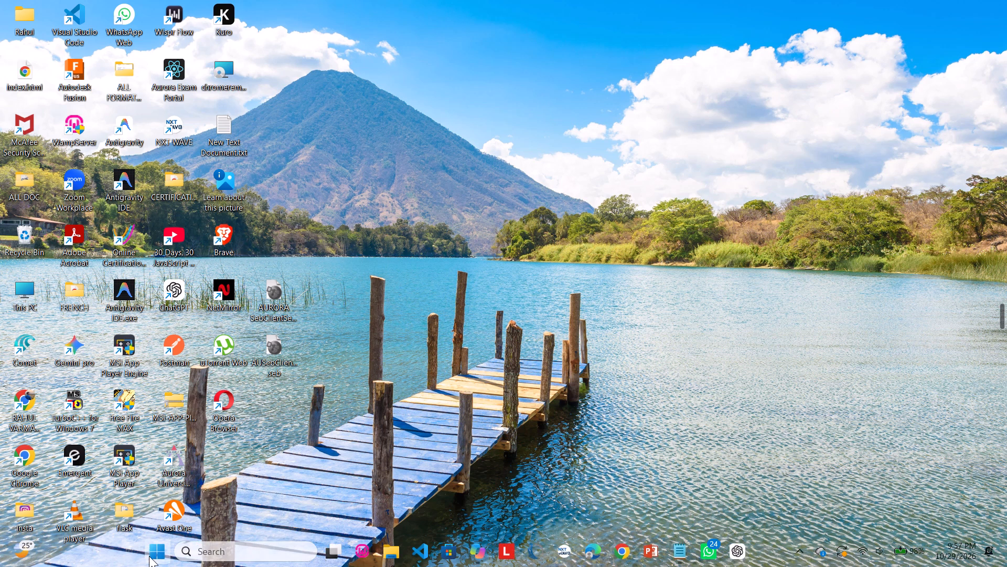
Update and restart the computer.
{"action": "left_click", "coordinate": [149, 556]}
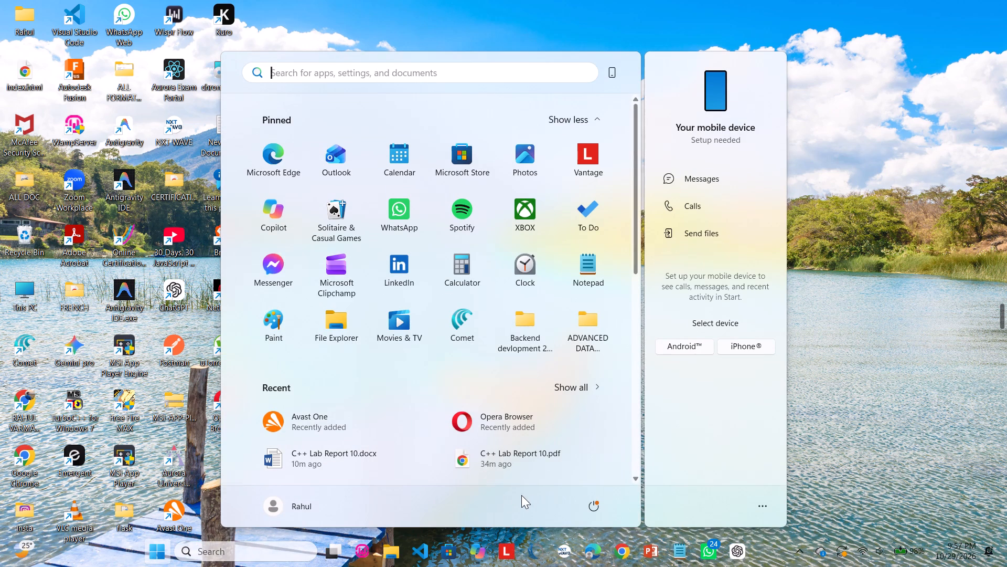
{"action": "left_click", "coordinate": [593, 505]}
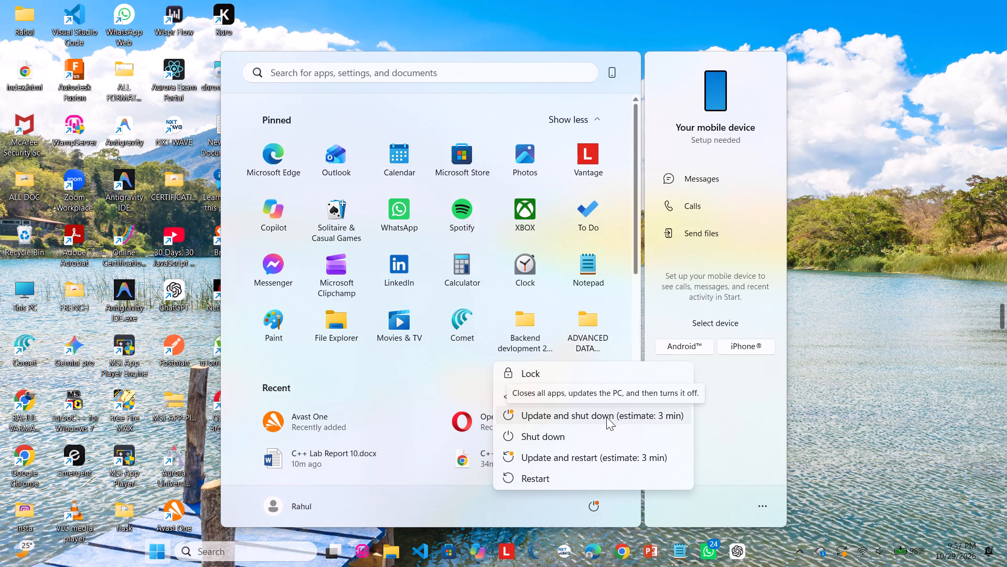
{"action": "left_click", "coordinate": [597, 457]}
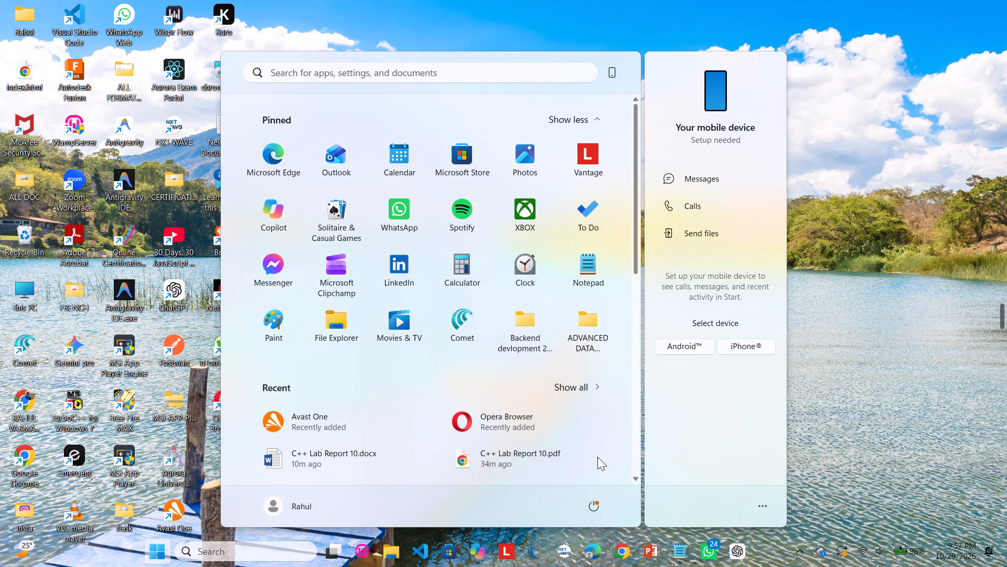